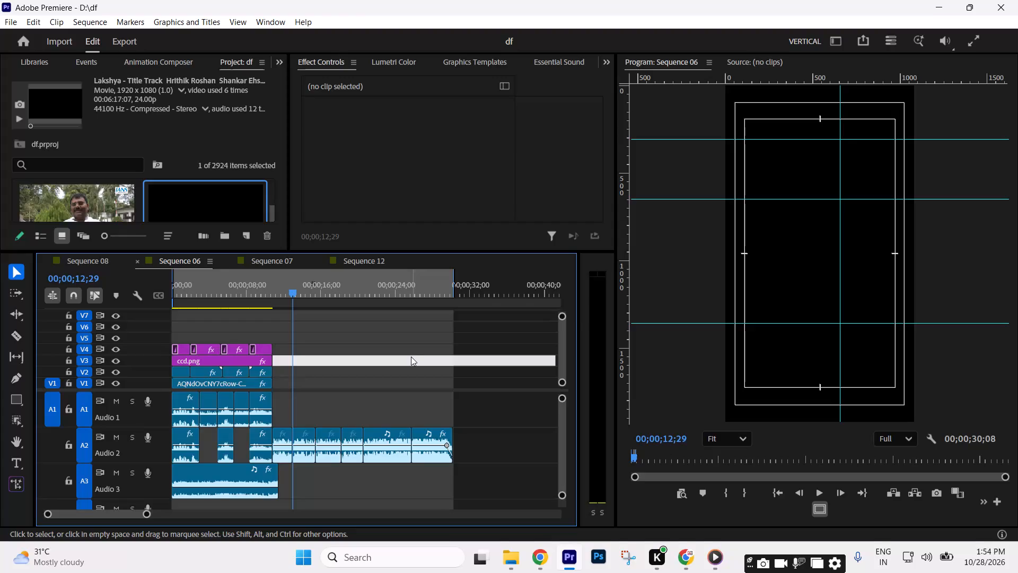
Play the music on Audio 2 from about 12 seconds, just past the end of the edited video in Sequence 06.
key("space")
left_click(440, 379)
key("space")
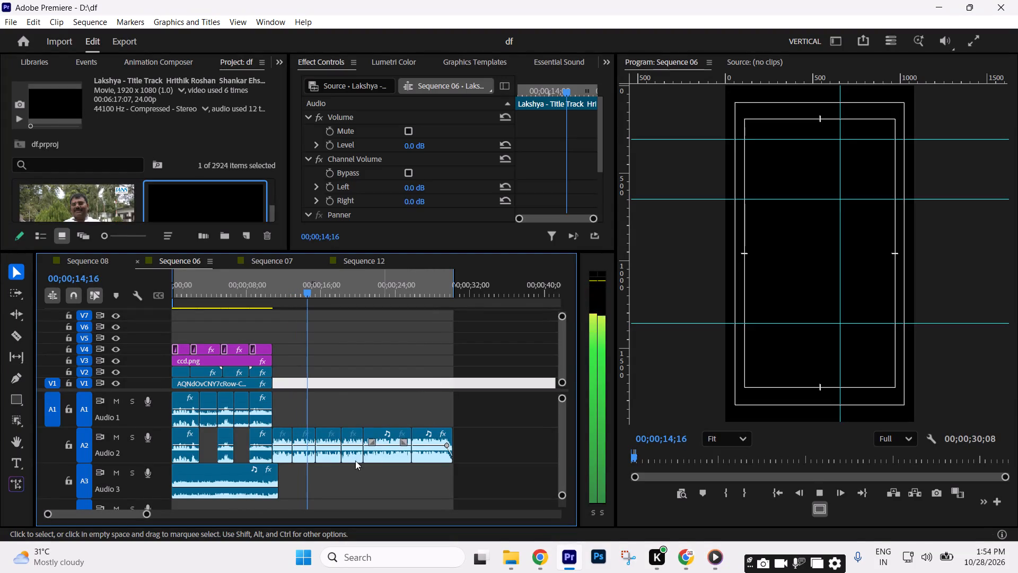
left_click_drag(284, 279, 278, 280)
key("space")
left_click_drag(143, 517, 134, 517)
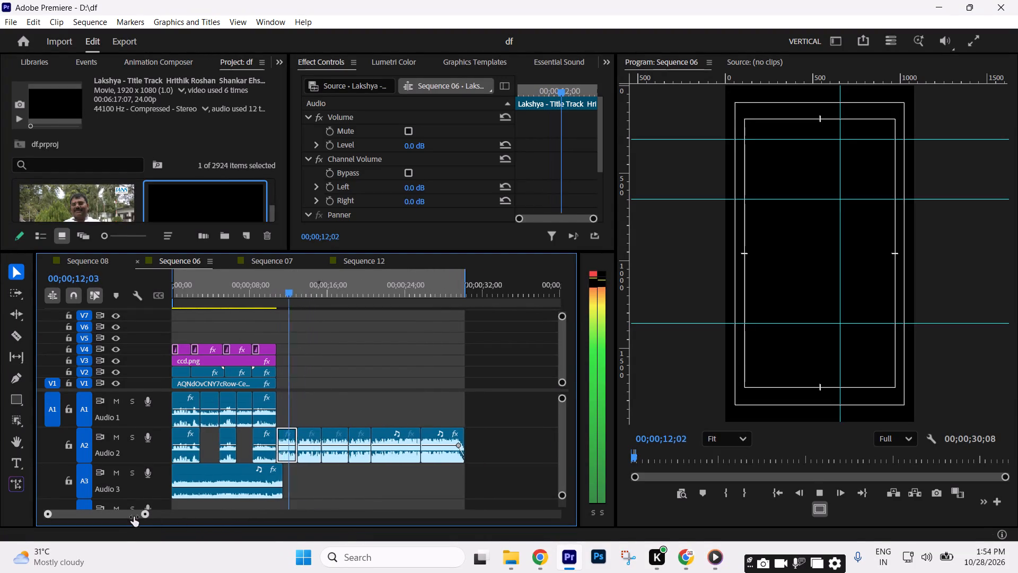
left_click_drag(134, 517, 122, 515)
key("space")
Move all the spare clips beyond the edited opening section so they start at about the 27-minute mark of Sequence 06.
left_click(438, 386)
type("----")
key("minus")
key("minus")
key("minus")
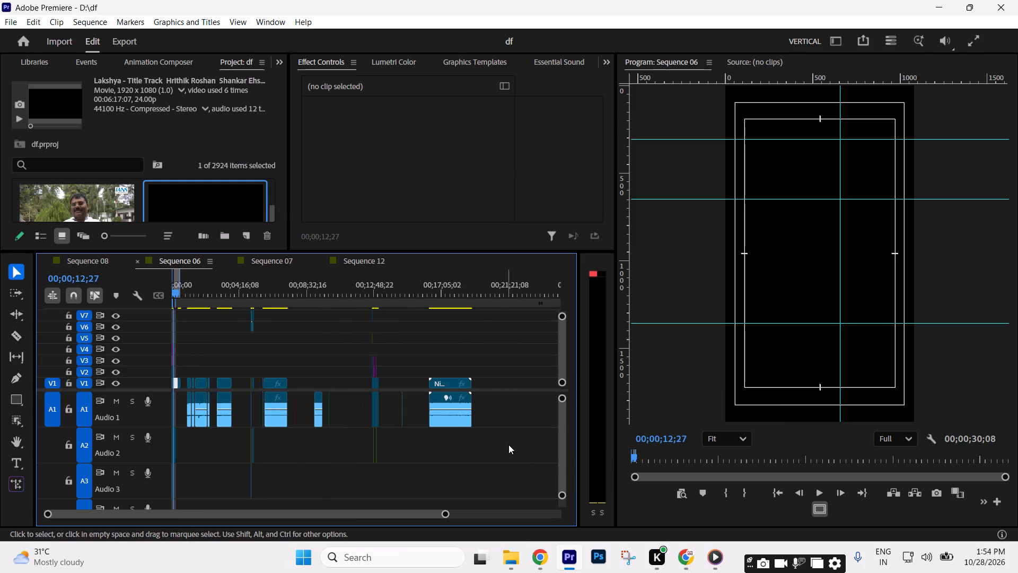
left_click_drag(560, 494, 565, 532)
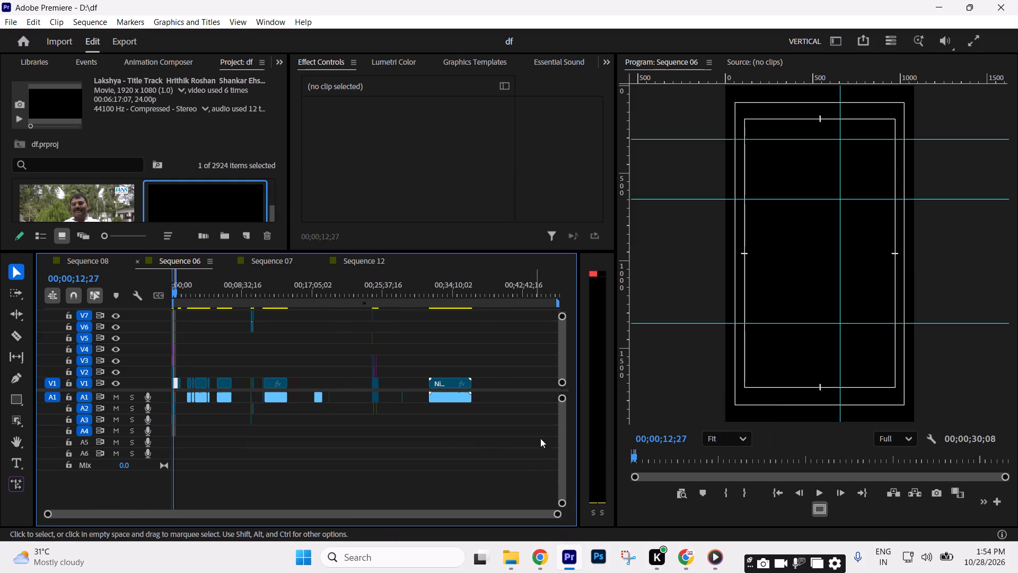
left_click_drag(312, 251, 315, 205)
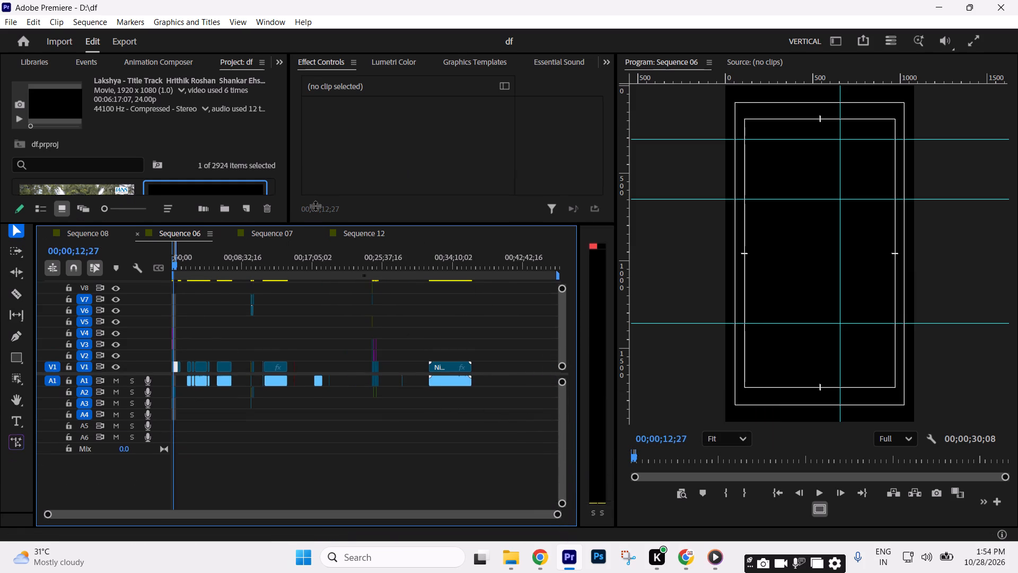
left_click_drag(315, 205, 322, 144)
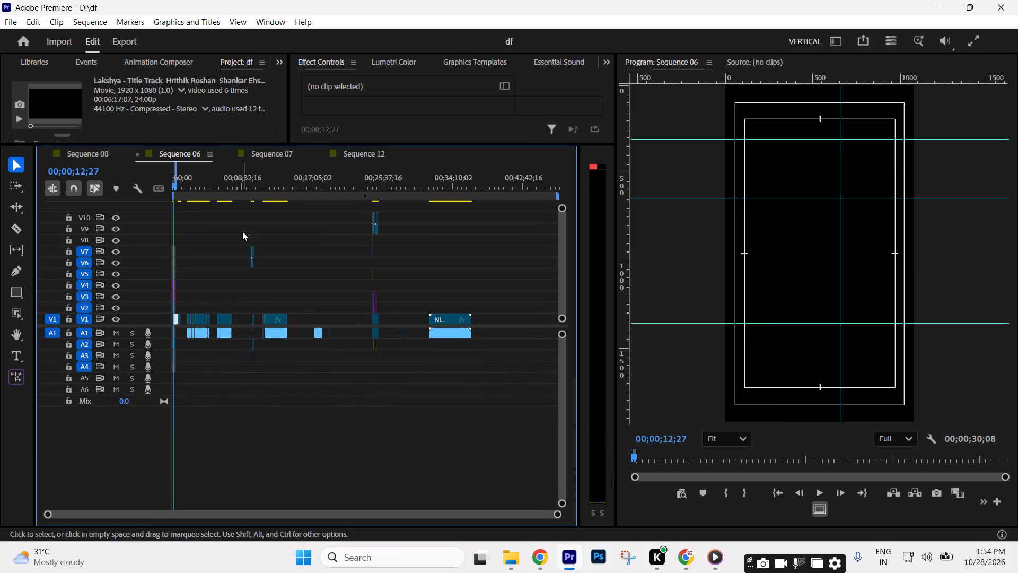
left_click_drag(193, 210, 499, 411)
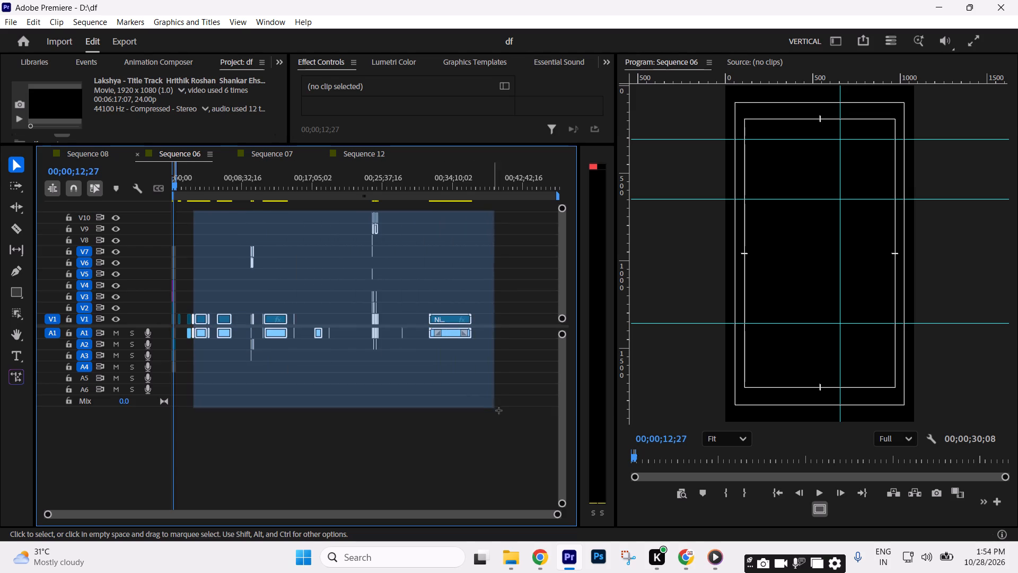
left_click_drag(499, 411, 499, 412)
left_click_drag(520, 424, 189, 210)
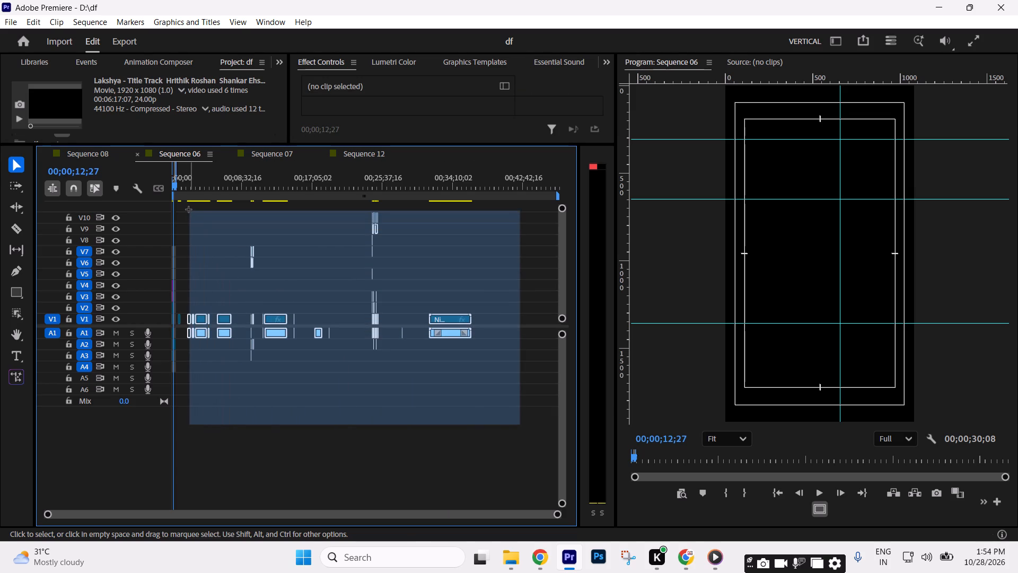
left_click_drag(189, 210, 179, 206)
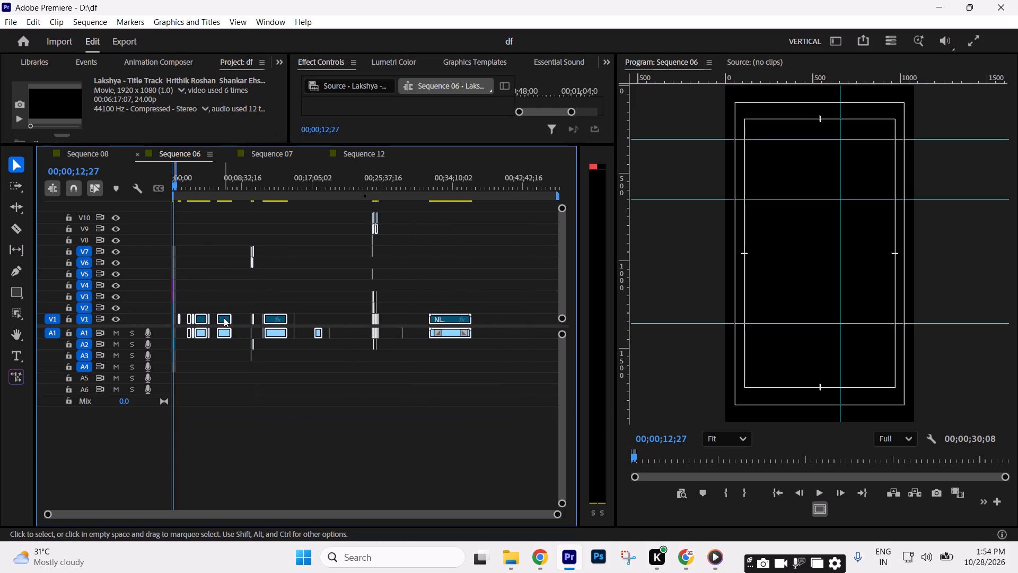
left_click_drag(224, 318, 439, 335)
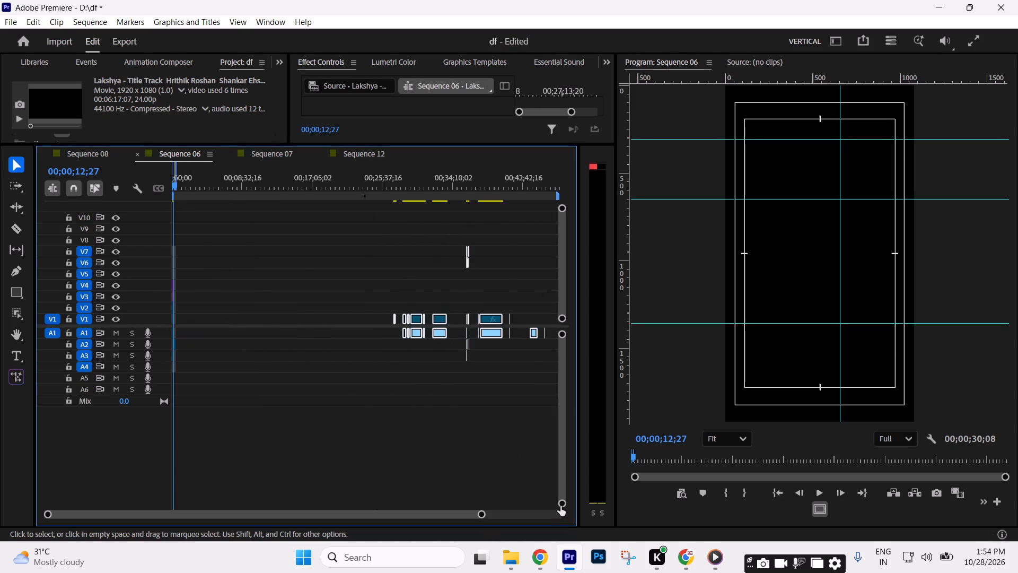
Play Sequence 06 from the start to about 10 seconds to review the finished opening and its captions.
left_click_drag(561, 506, 565, 528)
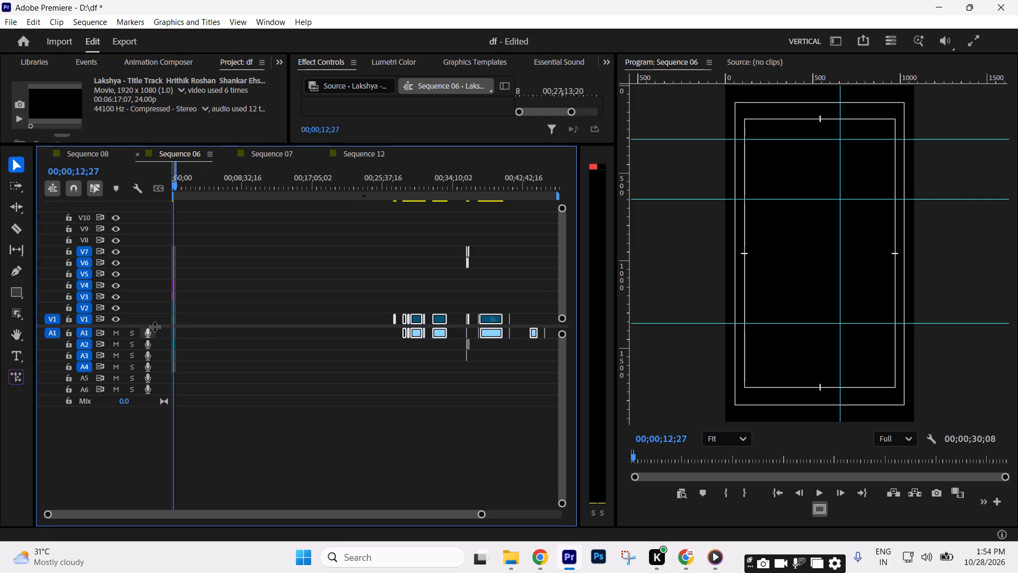
left_click_drag(154, 326, 165, 395)
left_click_drag(483, 516, 382, 509)
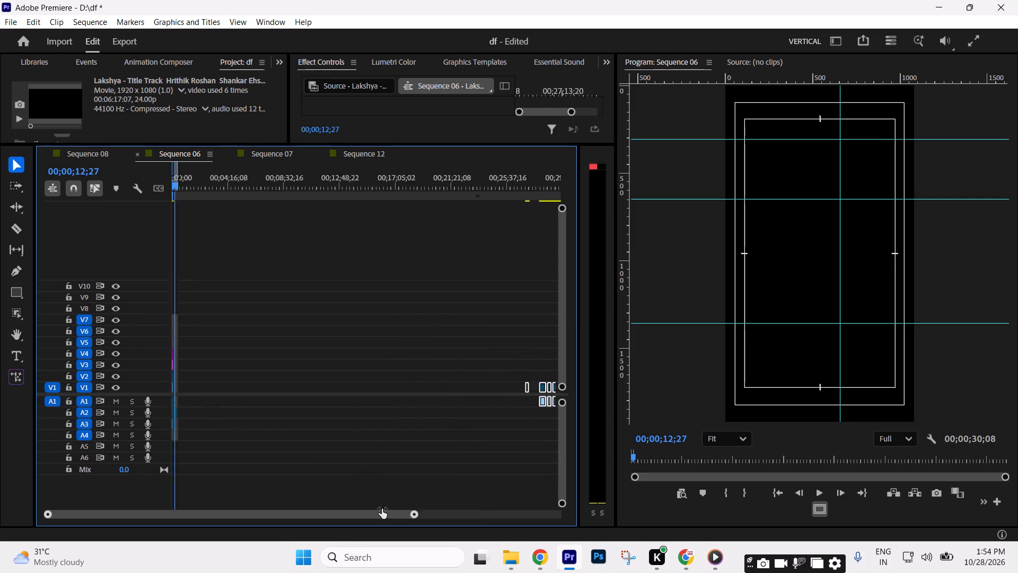
left_click_drag(382, 509, 248, 495)
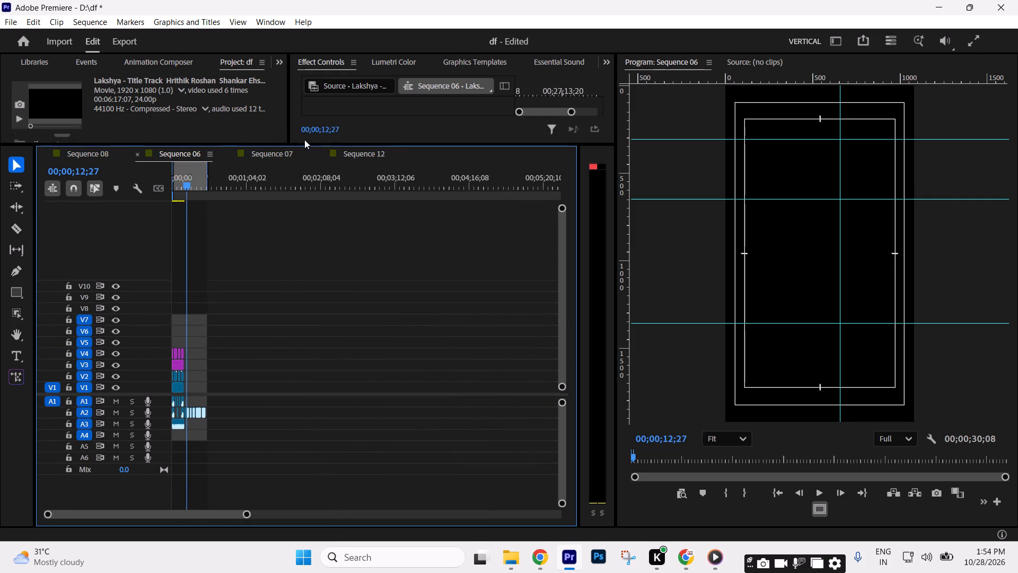
left_click_drag(306, 145, 327, 330)
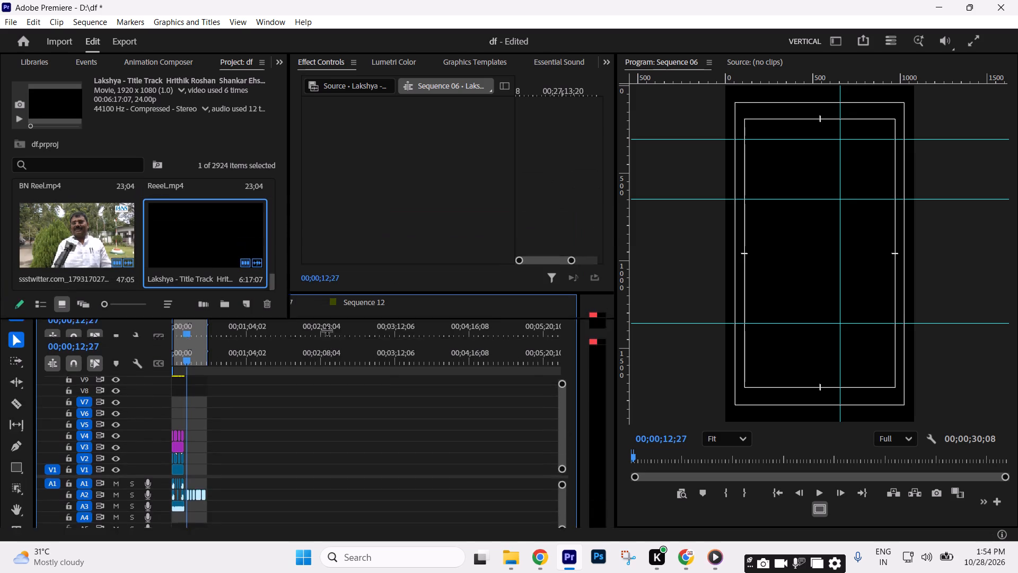
left_click_drag(327, 330, 329, 342)
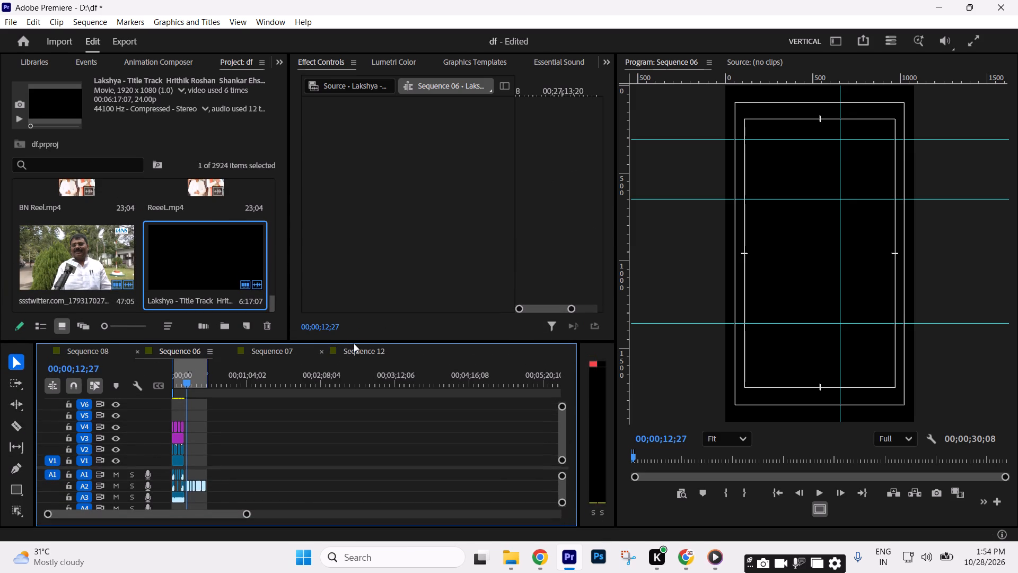
left_click_drag(354, 342, 351, 309)
left_click_drag(246, 518, 145, 513)
left_click_drag(203, 348, 63, 373)
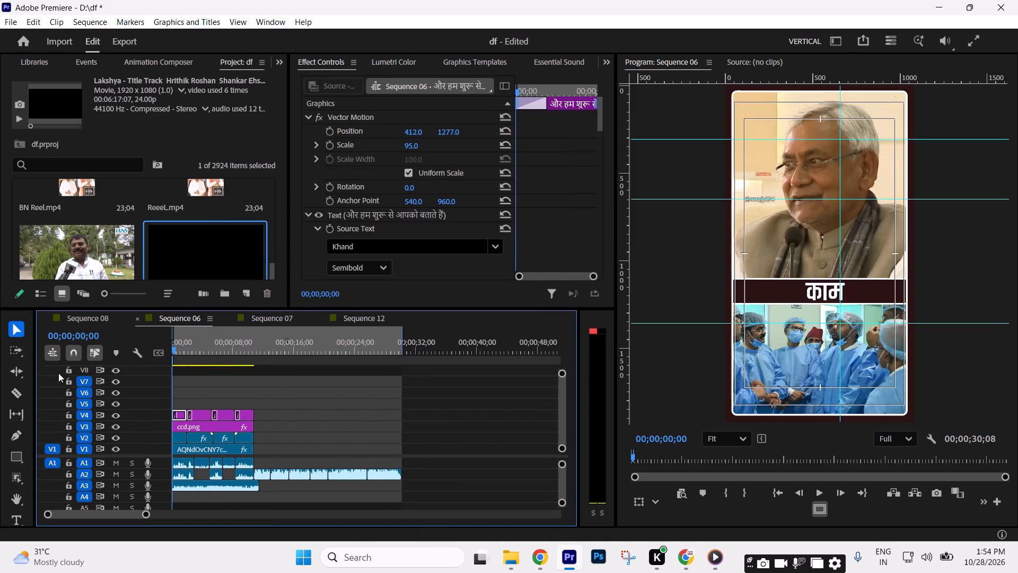
key("space")
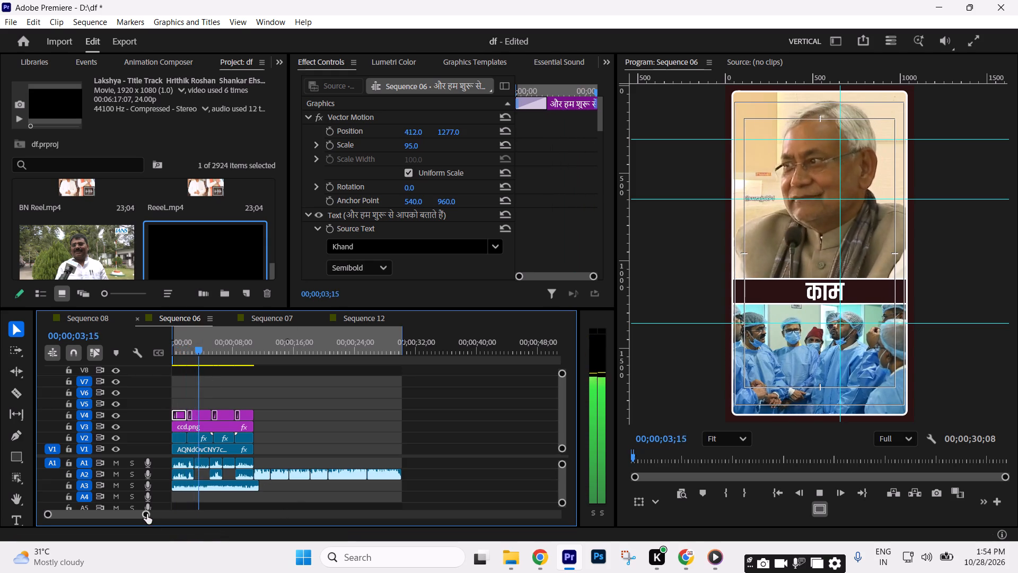
left_click_drag(147, 514, 140, 513)
left_click(365, 419)
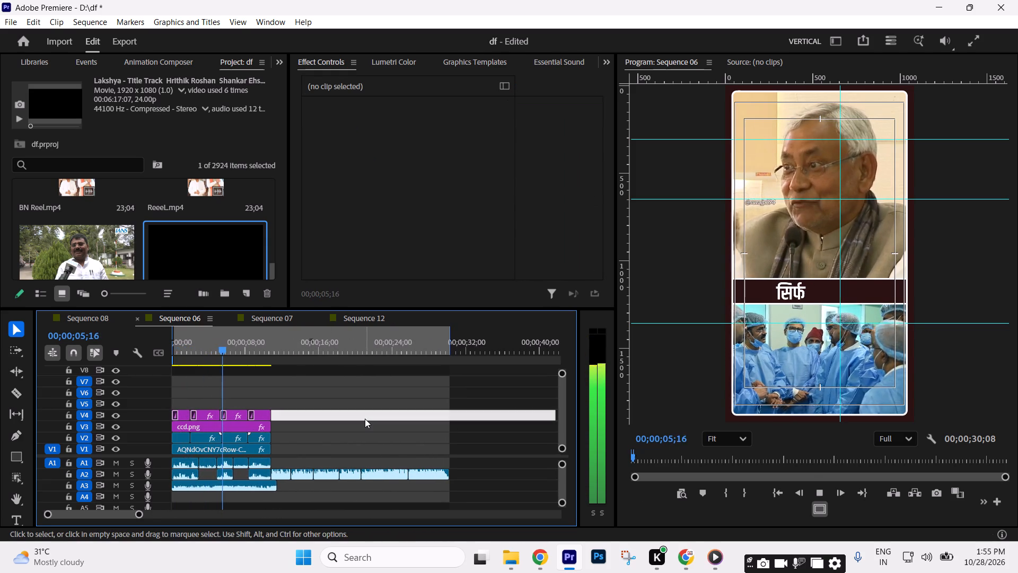
key("space")
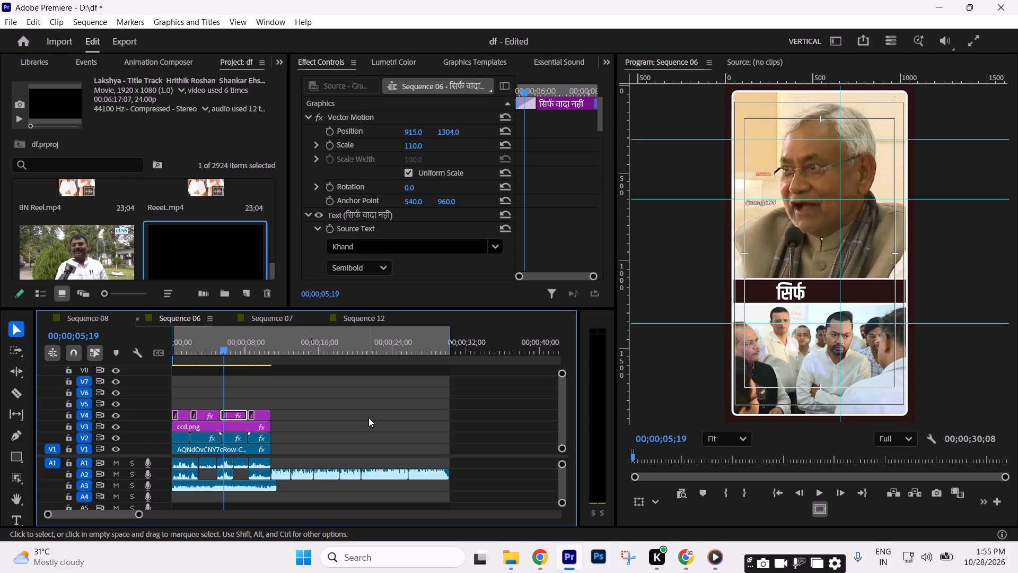
left_click(378, 416)
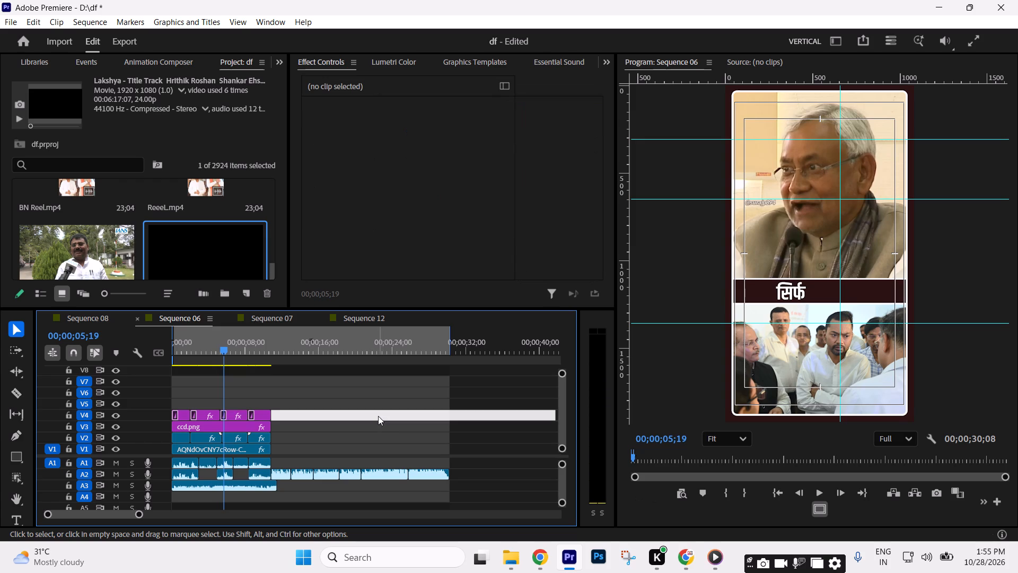
left_click(378, 416)
key("space")
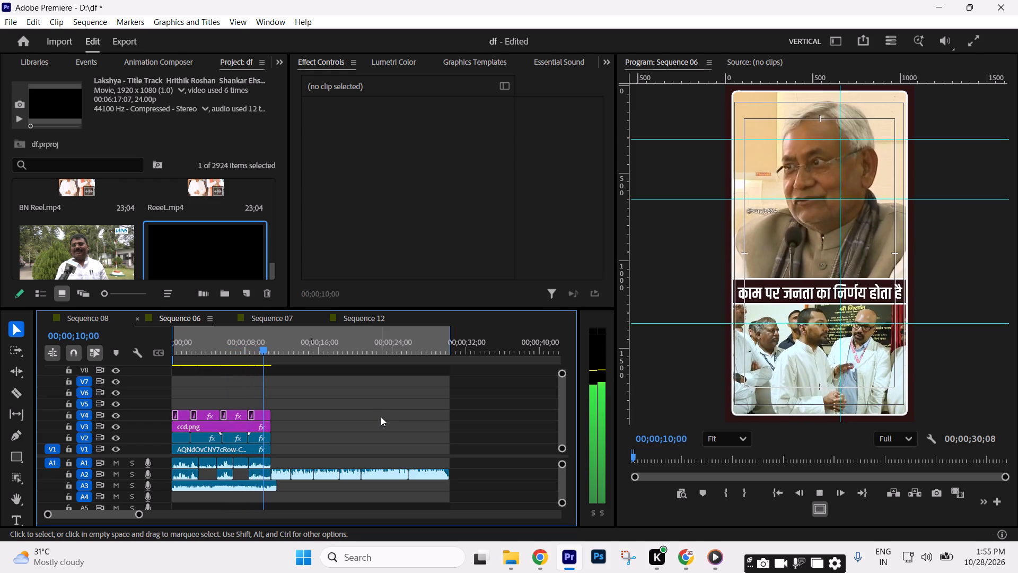
key("space")
Save the project.
key("ctrl+s")
Import today's 13 clips from the Downloads folder, DSC_9790 through C1115, leaving out ReeeL.
double_click(141, 216)
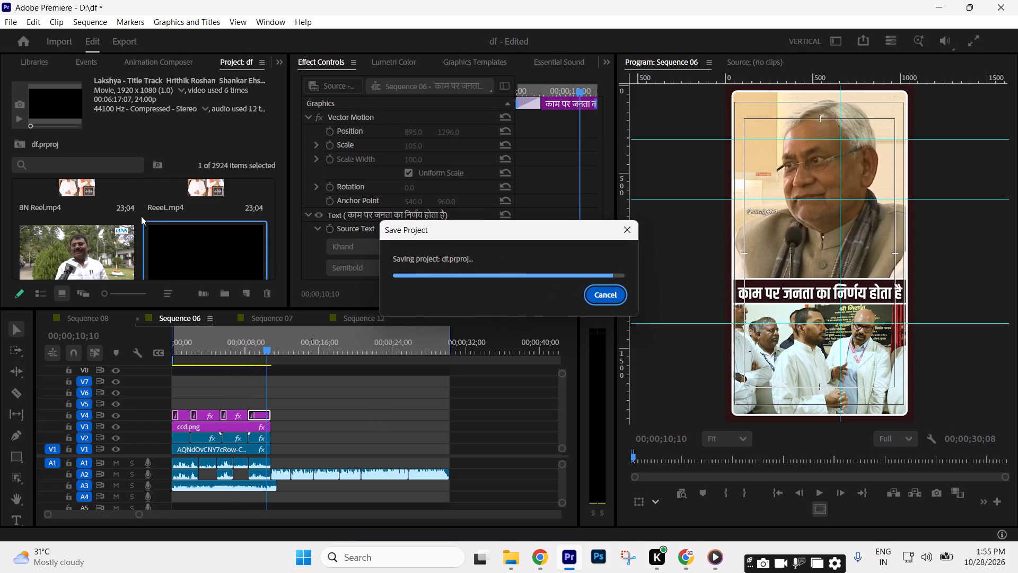
double_click(141, 219)
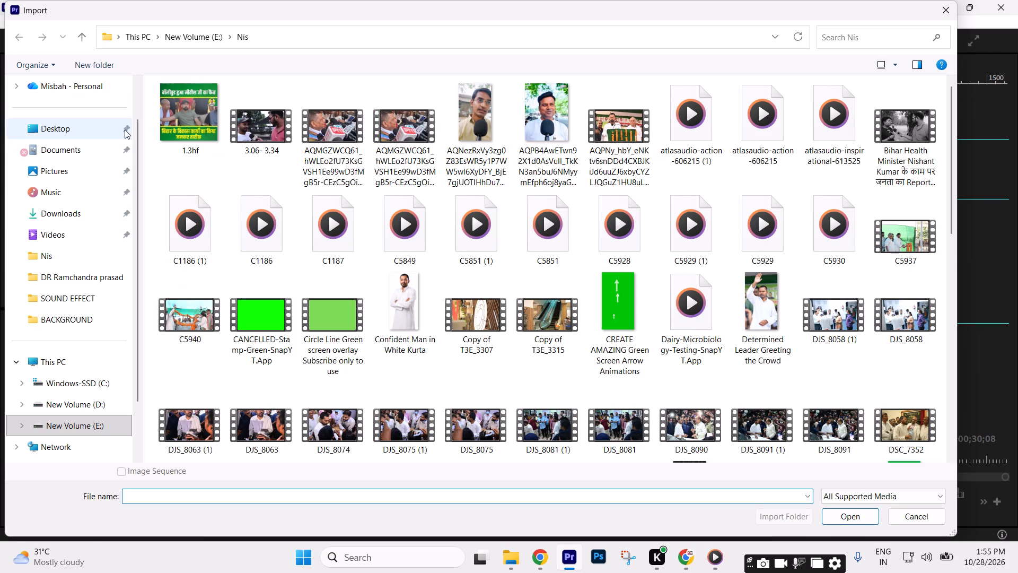
scroll(74, 175, "up", 2)
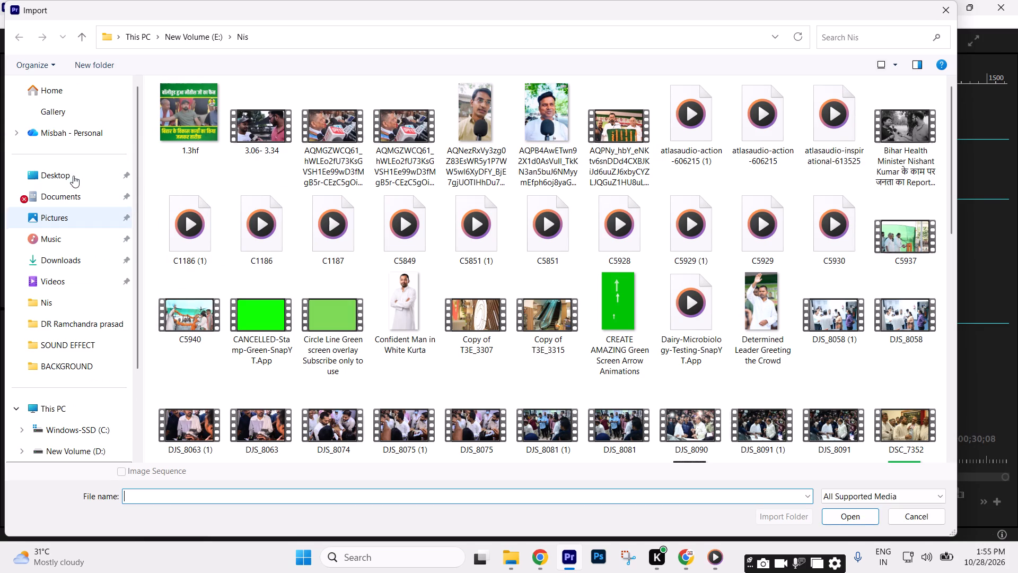
left_click(77, 258)
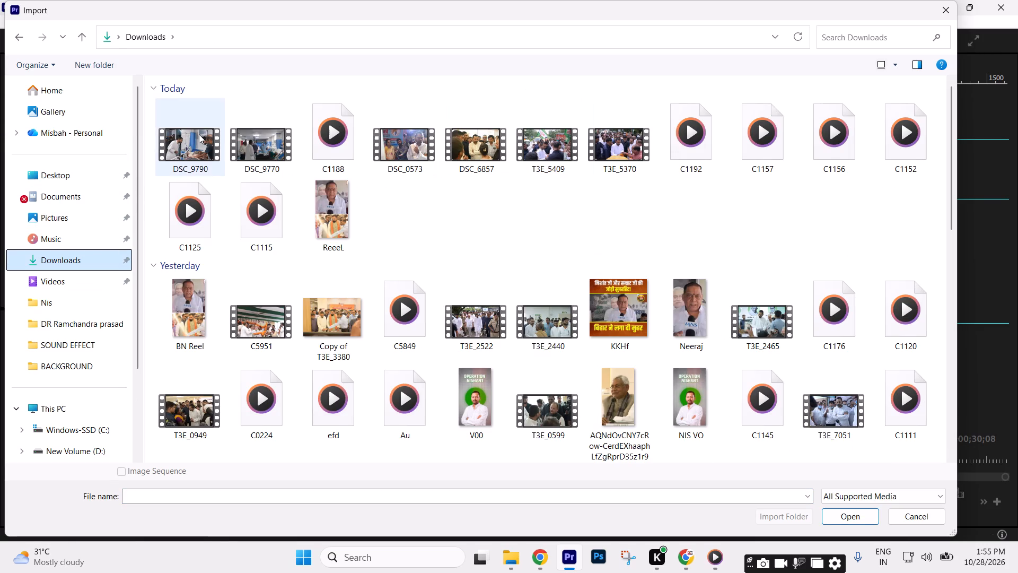
left_click(199, 134)
left_click(247, 222, "shift")
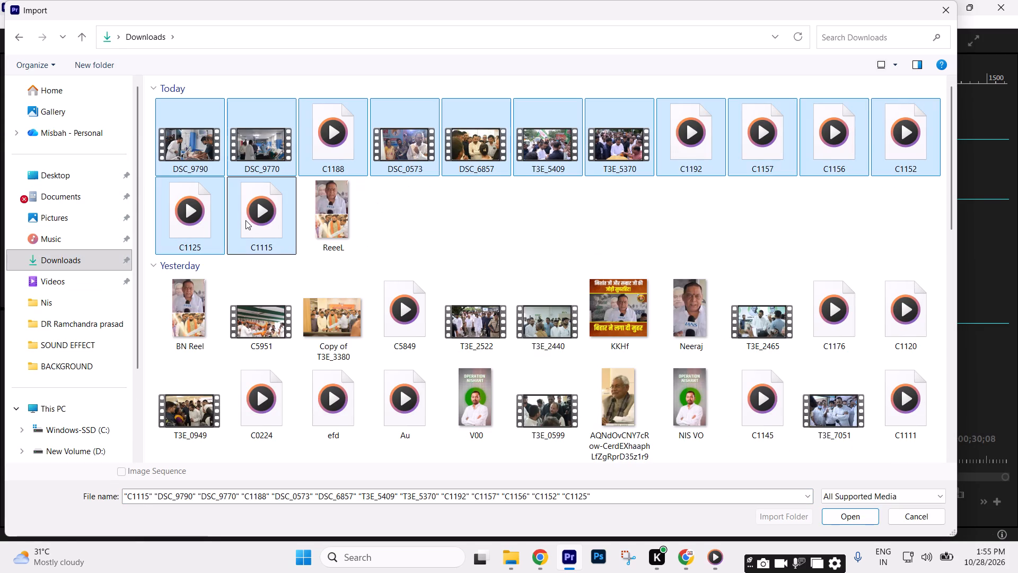
key("Return")
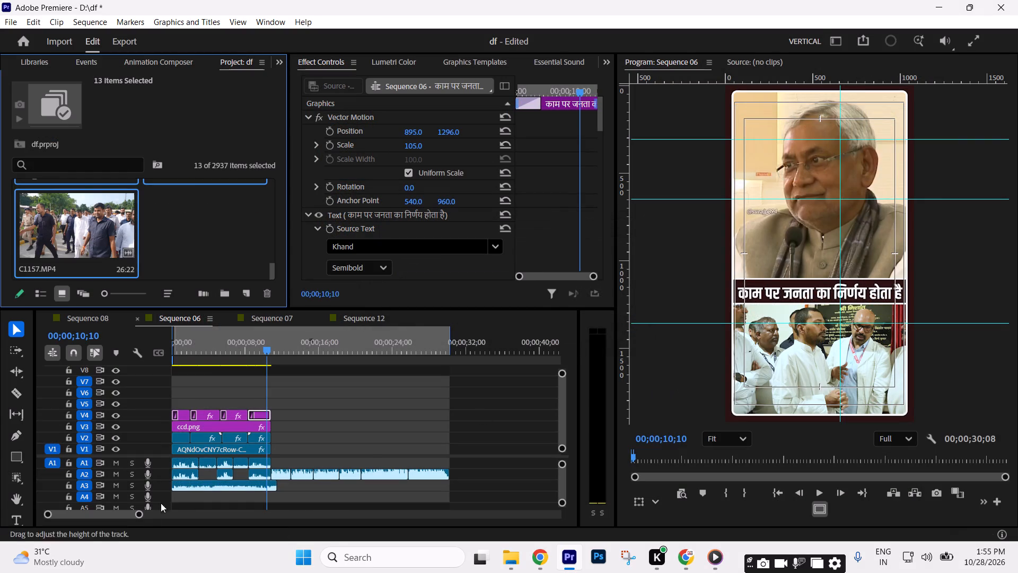
Place the 13 imported clips on V1 and A1 of Sequence 06, in the empty stretch starting at about 2:10.
left_click_drag(141, 515, 489, 497)
left_click_drag(68, 225, 236, 455)
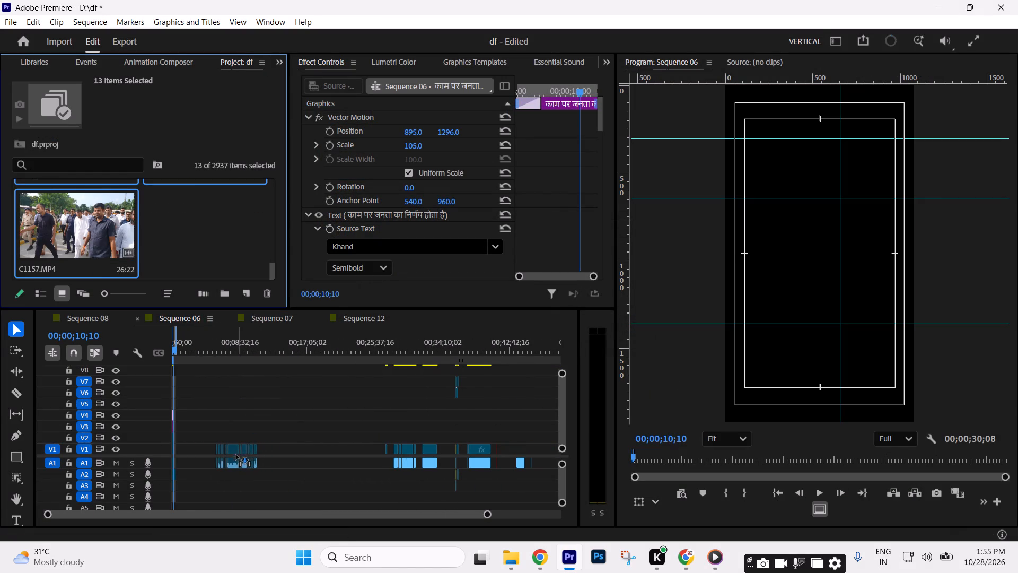
left_click_drag(236, 455, 210, 448)
Unlink the newly placed clips and delete their audio from A1, keeping only the video on V1.
left_click_drag(287, 420, 225, 439)
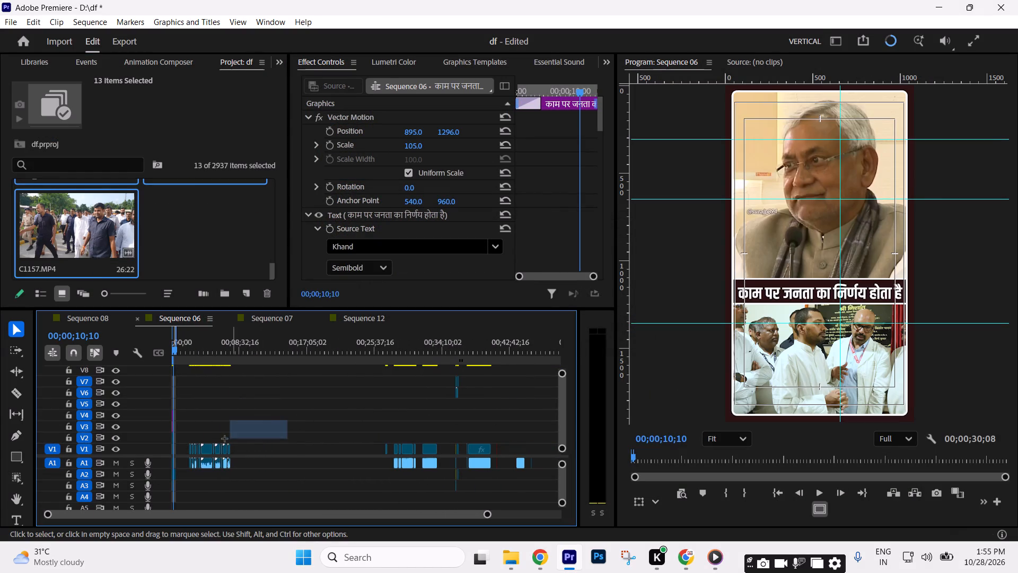
left_click_drag(225, 439, 189, 450)
key("ctrl+l")
type("====")
type("--")
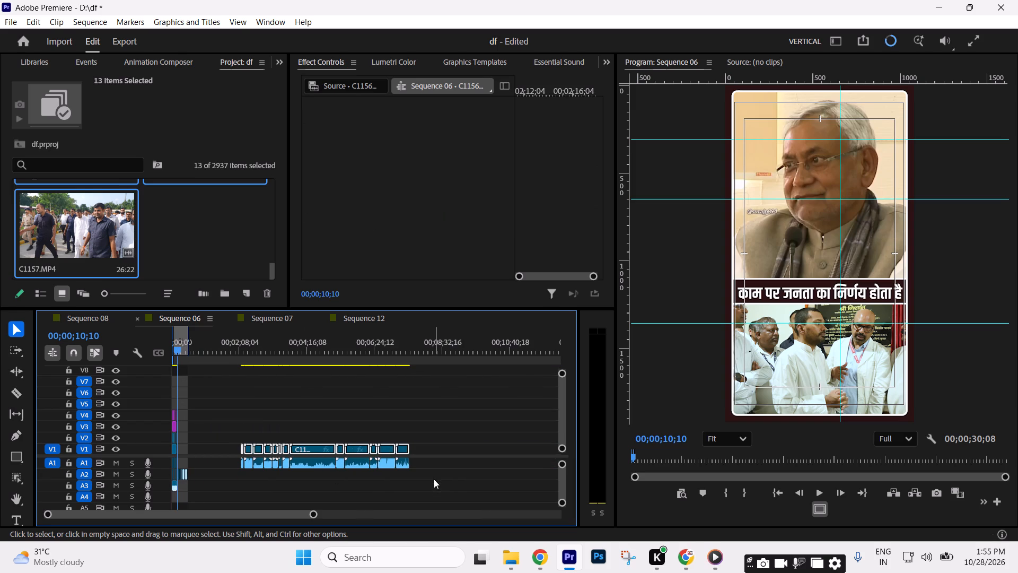
left_click_drag(434, 479, 228, 466)
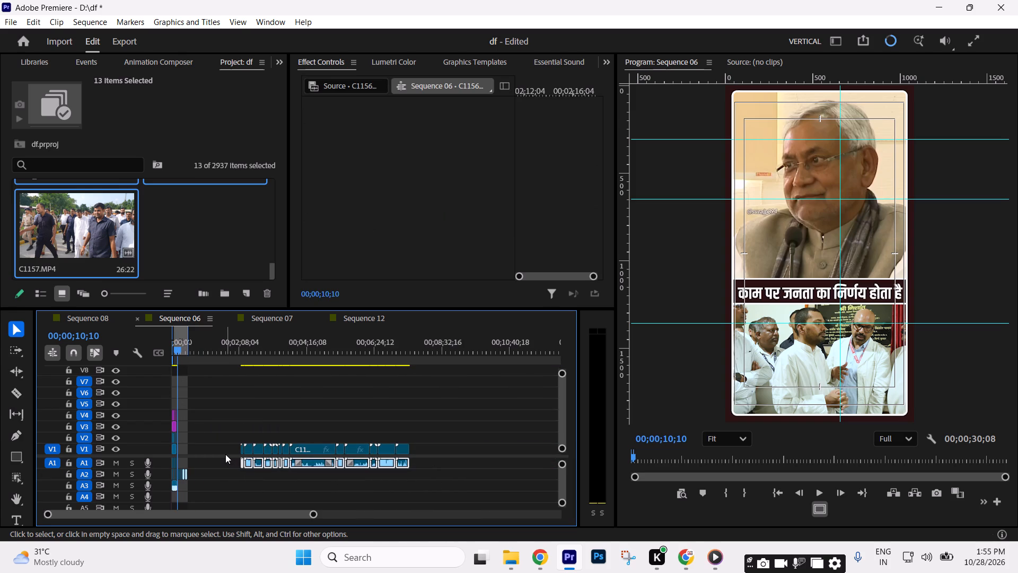
key("Delete")
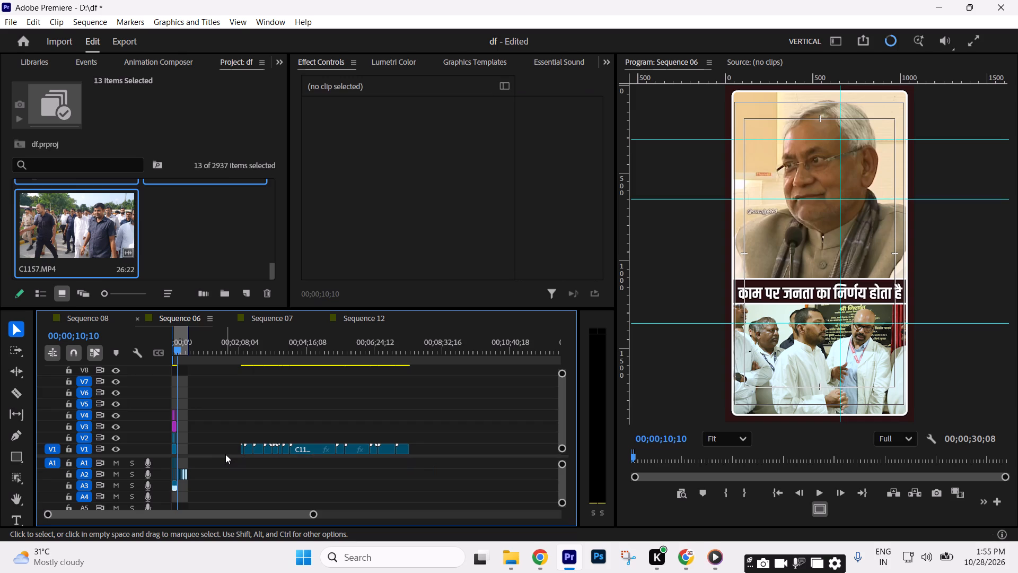
Split the C1156 clip on V1 at 00;02;14;11 and cut the part after the split to the clipboard.
left_click_drag(239, 342, 244, 344)
type("====-")
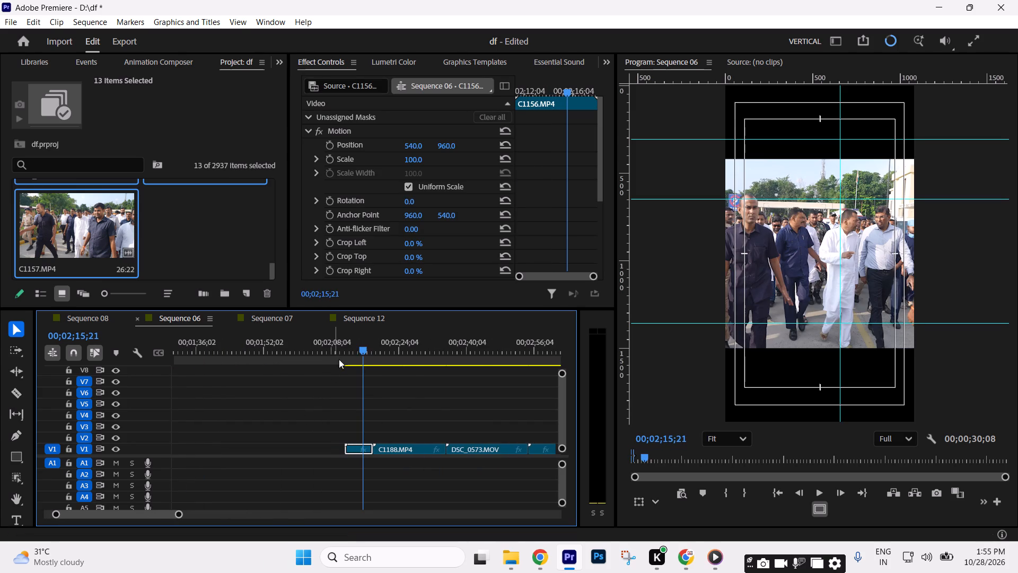
left_click_drag(345, 353, 353, 357)
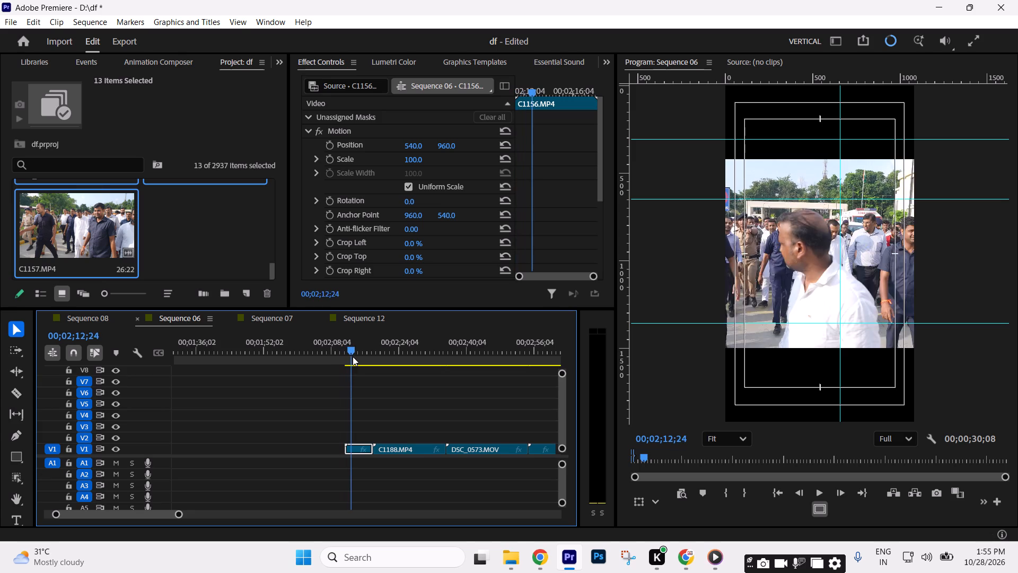
left_click_drag(353, 357, 361, 361)
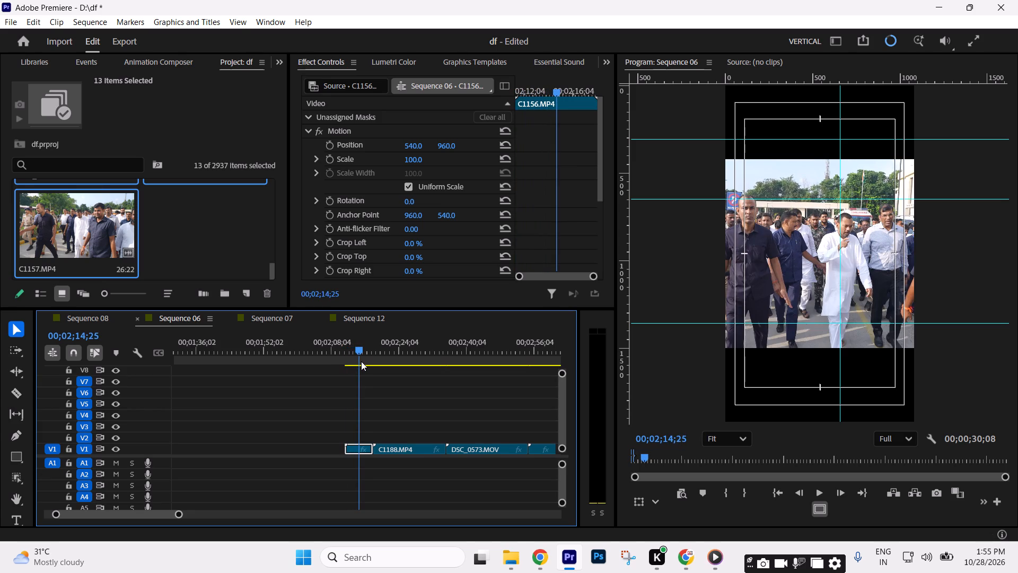
left_click_drag(361, 361, 359, 362)
key("c")
left_click(359, 452)
key("v")
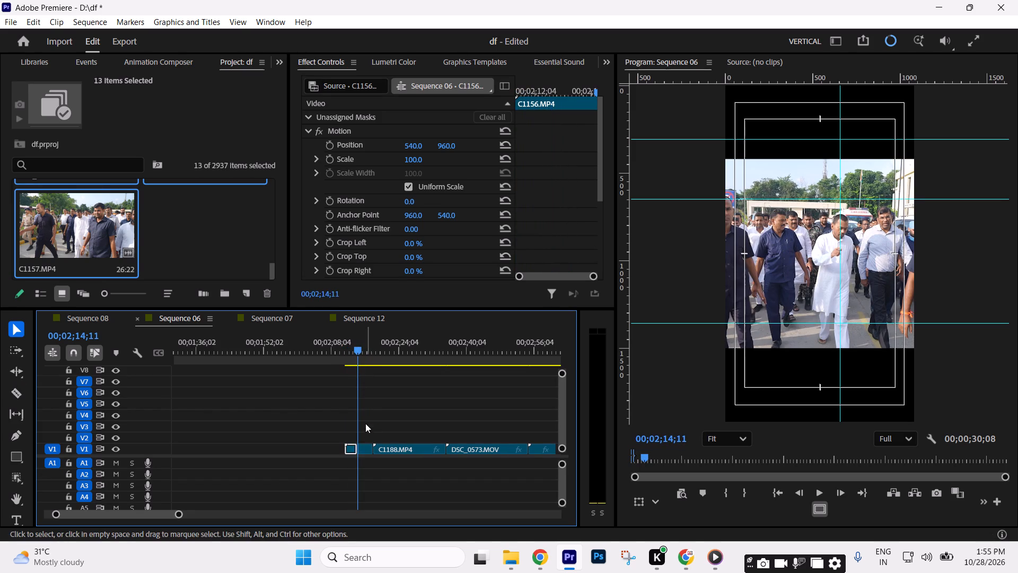
left_click_drag(365, 423, 372, 446)
key("ctrl+x")
left_click(407, 398)
Play the music after the opening to pick a spot, and paste the cut C1156 piece on V1 at 00;00;16;12.
key("minus")
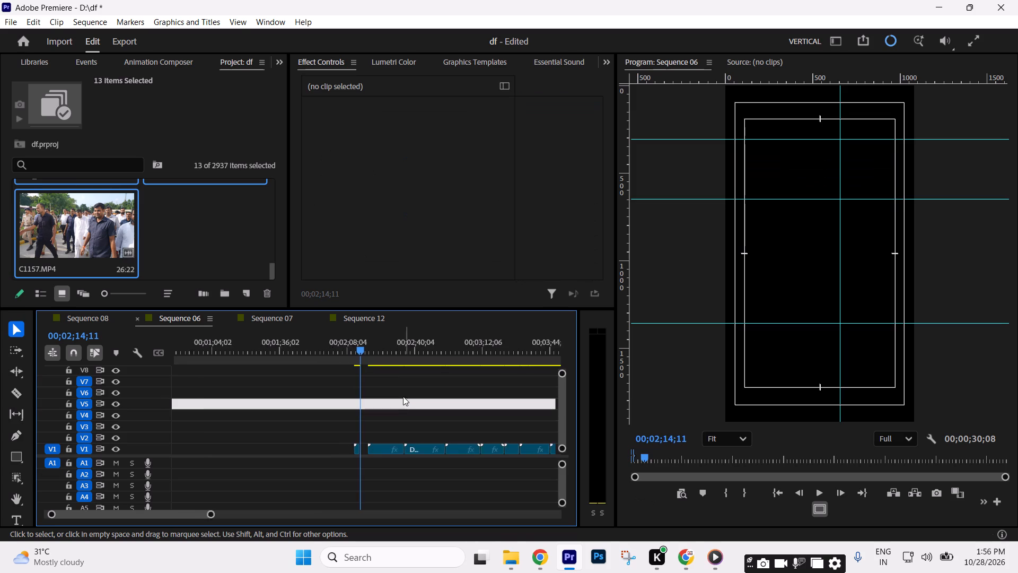
key("minus")
key("minus")
key("minus")
left_click_drag(227, 357, 111, 376)
key("equal")
key("equal")
key("equal")
key("equal")
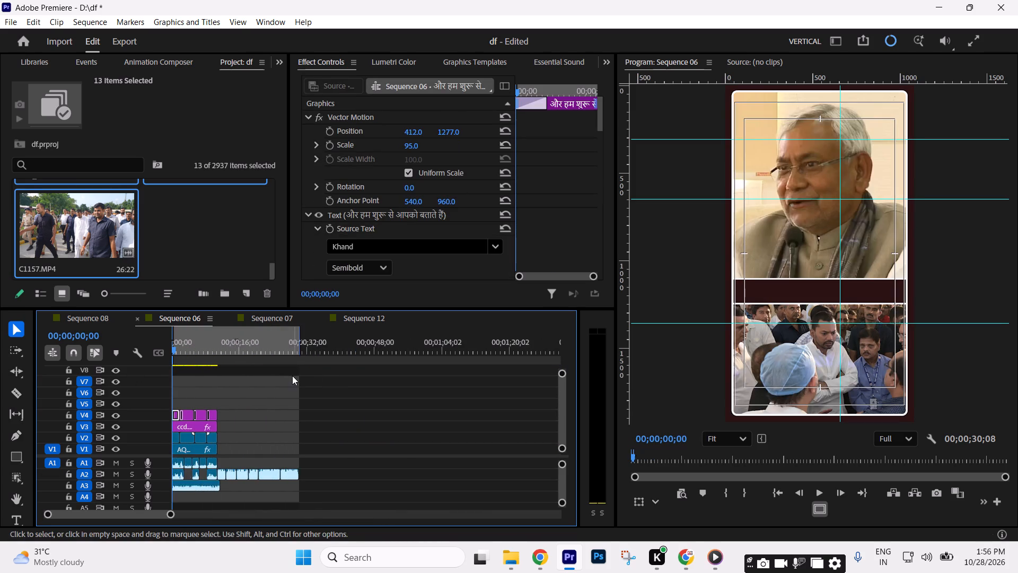
key("minus")
key("minus")
key("minus")
left_click_drag(205, 357, 185, 359)
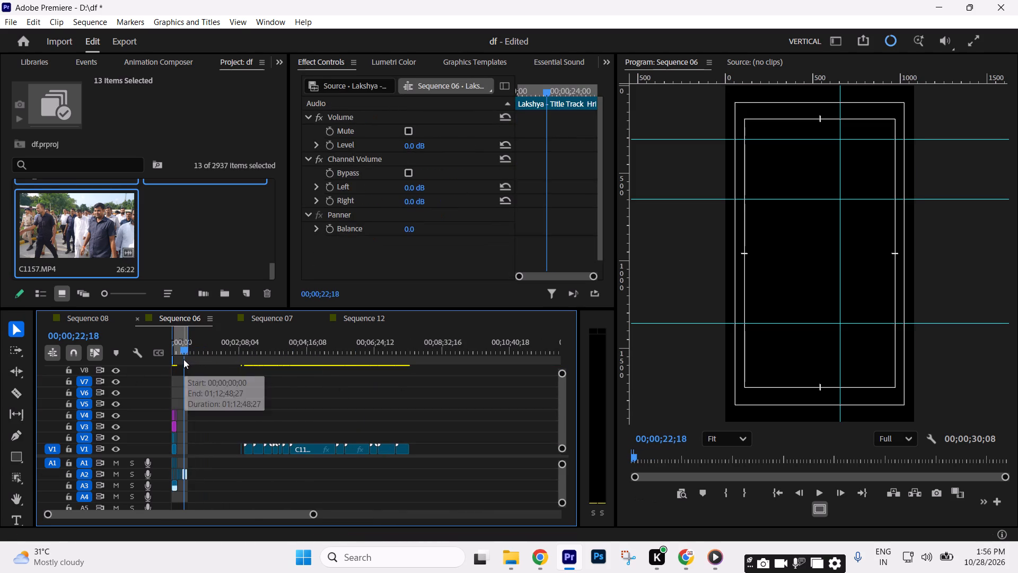
key("equal")
key("equal")
key("equal")
key("equal")
key("Up")
key("Up")
key("Up")
key("Up")
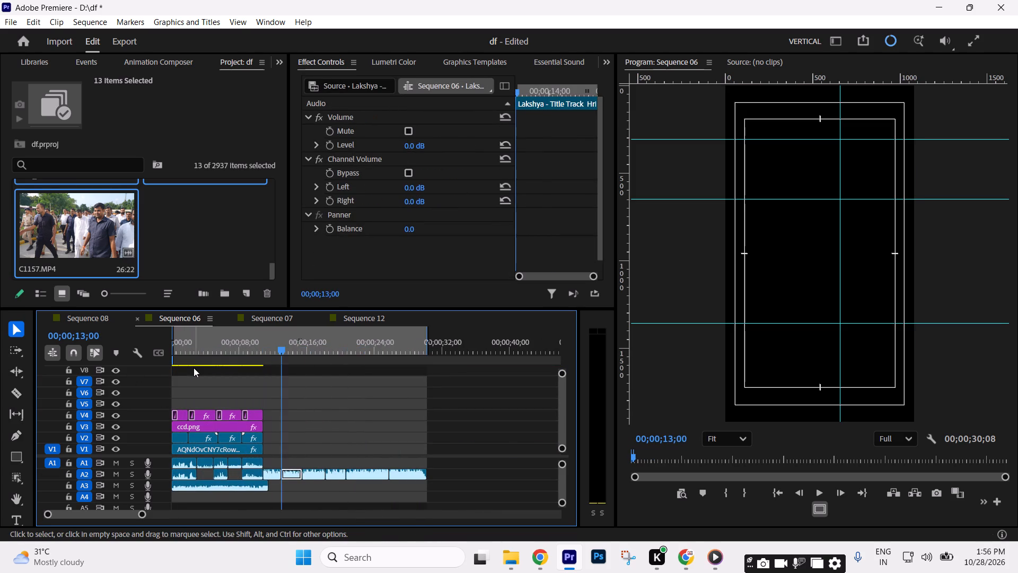
key("Up")
key("space")
type("==--")
left_click(341, 433)
type("=-")
left_click(353, 436)
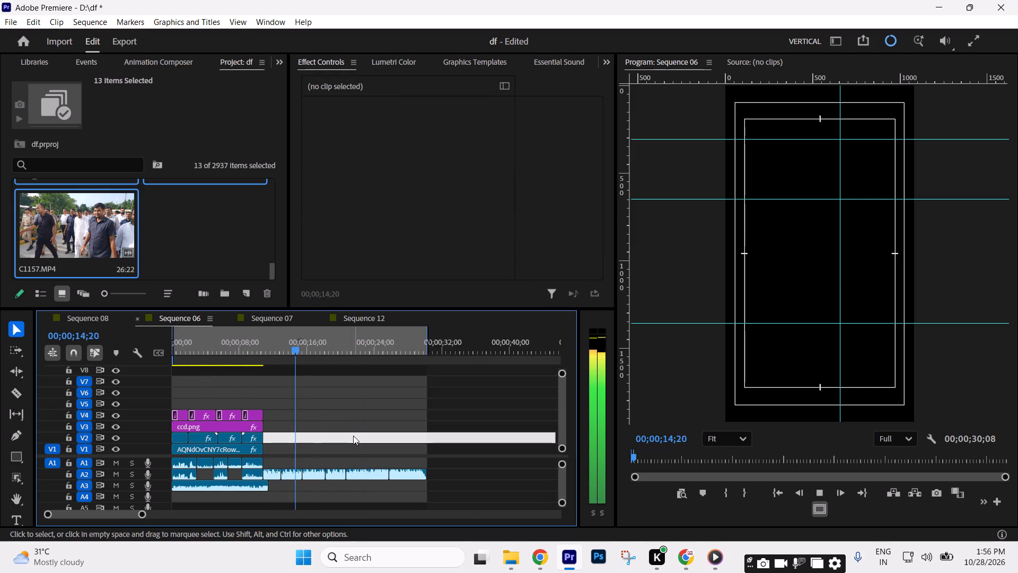
left_click(353, 435)
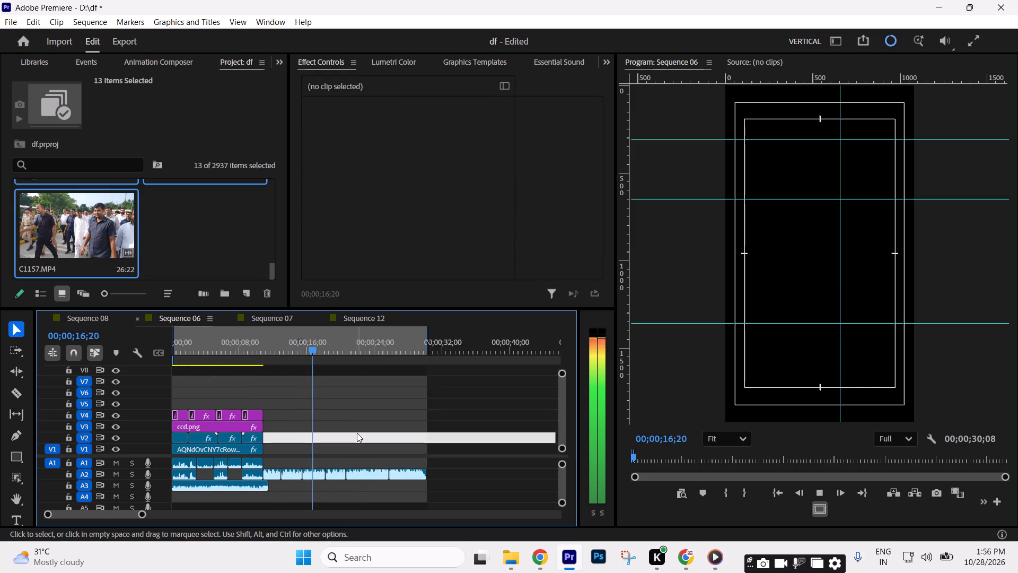
left_click(357, 433)
key("space")
left_click_drag(319, 348, 312, 351)
key("ctrl+v")
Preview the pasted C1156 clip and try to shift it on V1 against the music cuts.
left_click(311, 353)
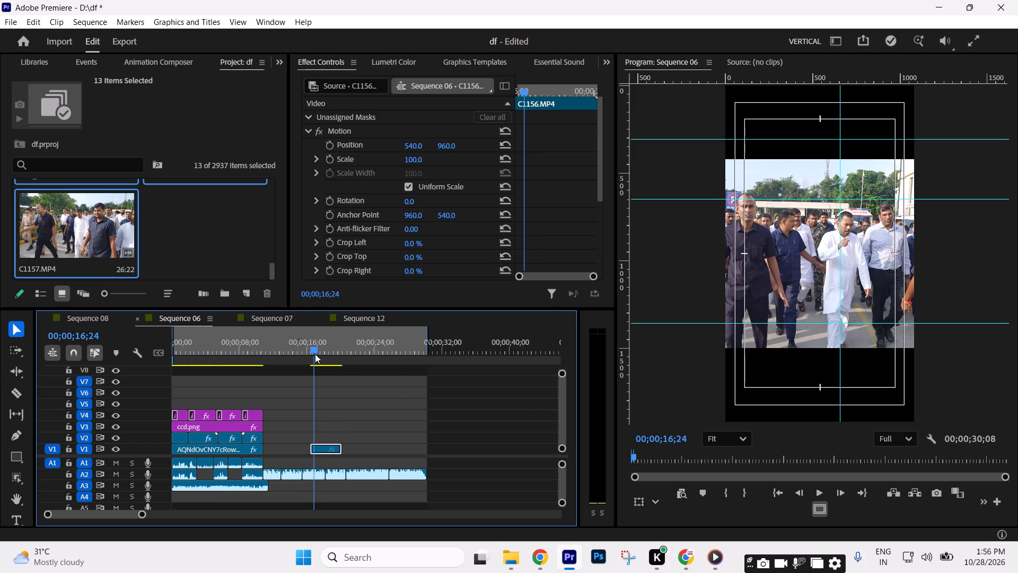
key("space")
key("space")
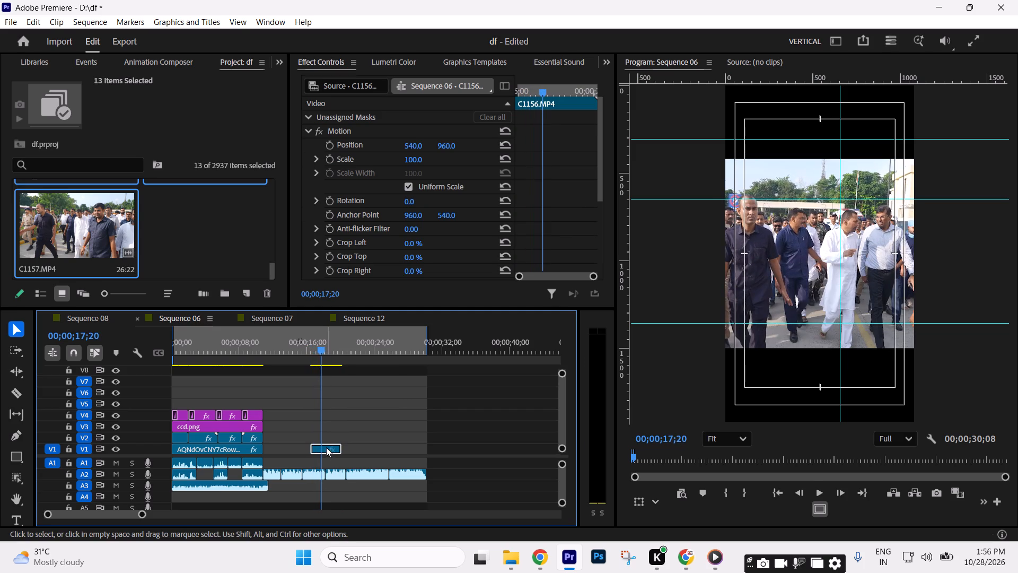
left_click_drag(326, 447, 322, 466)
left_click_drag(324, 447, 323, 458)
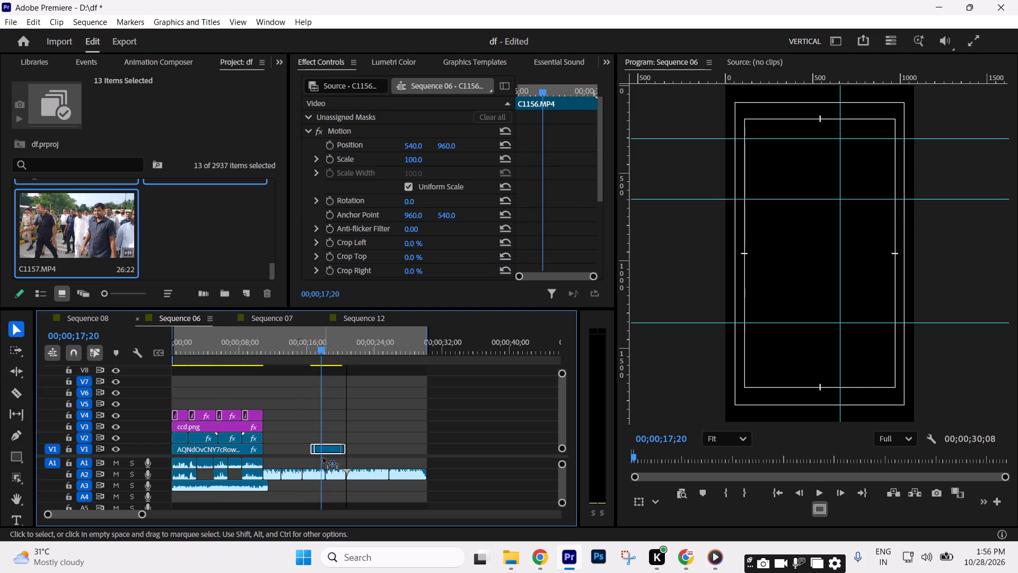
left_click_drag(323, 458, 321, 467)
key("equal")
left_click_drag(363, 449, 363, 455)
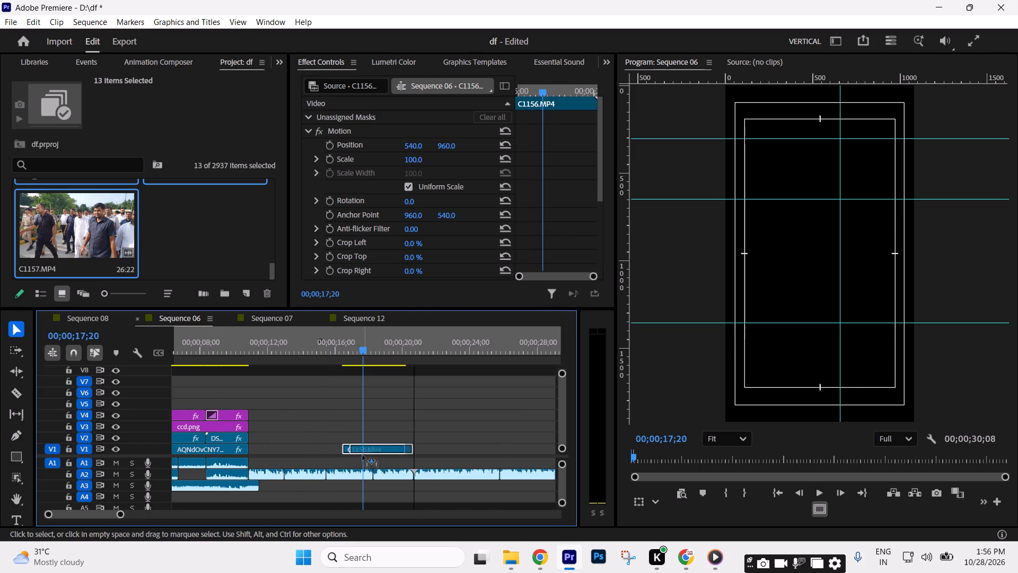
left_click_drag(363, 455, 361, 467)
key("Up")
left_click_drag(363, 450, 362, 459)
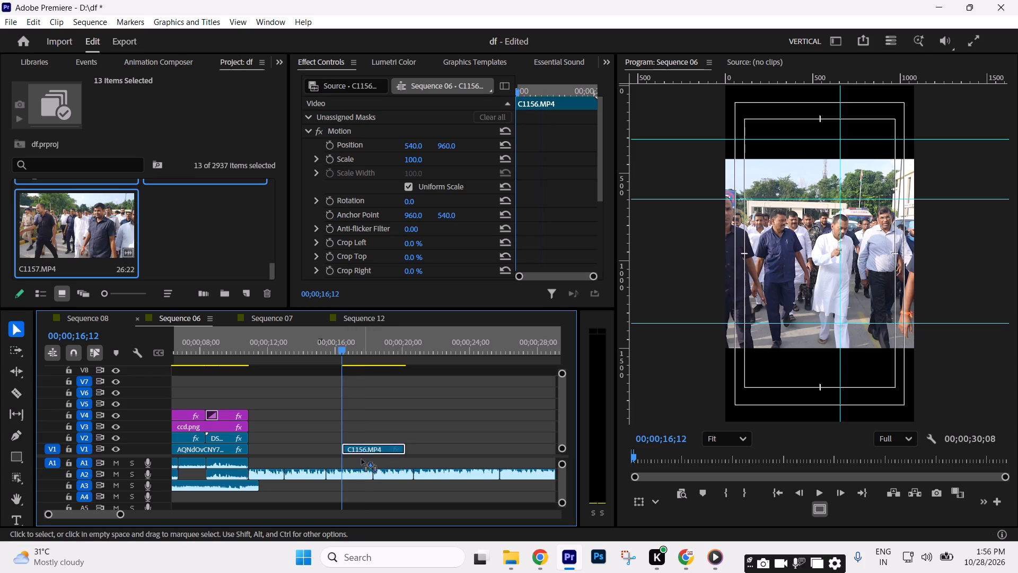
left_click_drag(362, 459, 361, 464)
Move all the music pieces that follow the opening from A2 up to A1.
key("minus")
key("minus")
key("equal")
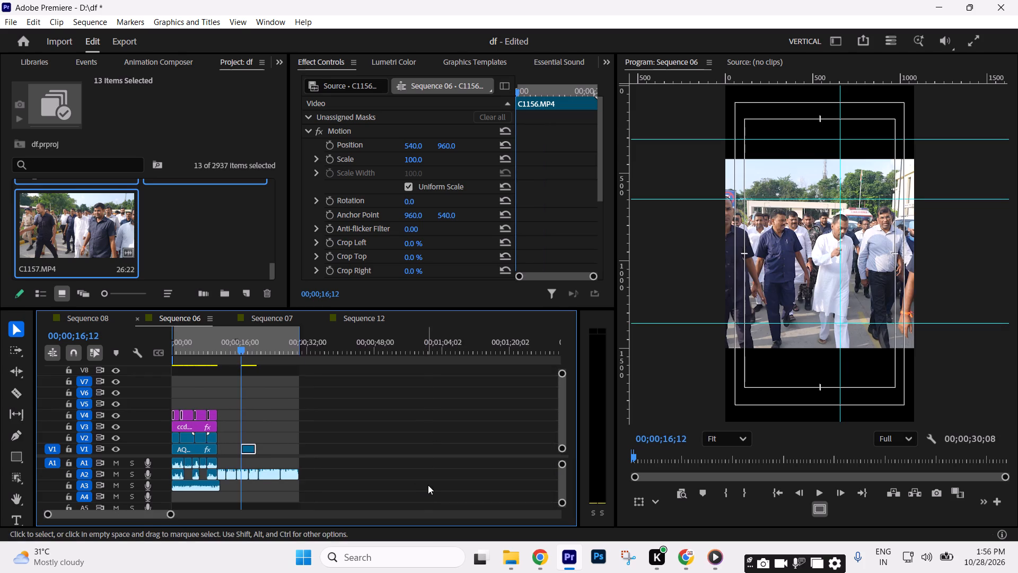
left_click_drag(430, 485, 273, 474)
left_click_drag(273, 474, 273, 473, "shift")
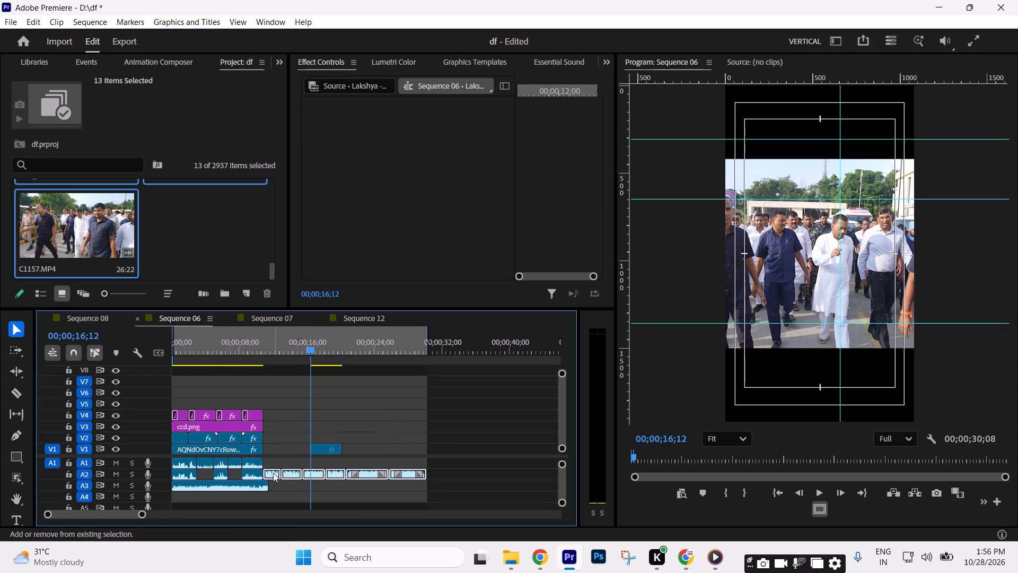
left_click_drag(273, 473, 273, 466, "shift")
Play the C1156 clip with the music and trim its end to the music cut at about 00;00;18;09.
left_click(368, 403)
type("==")
key("space")
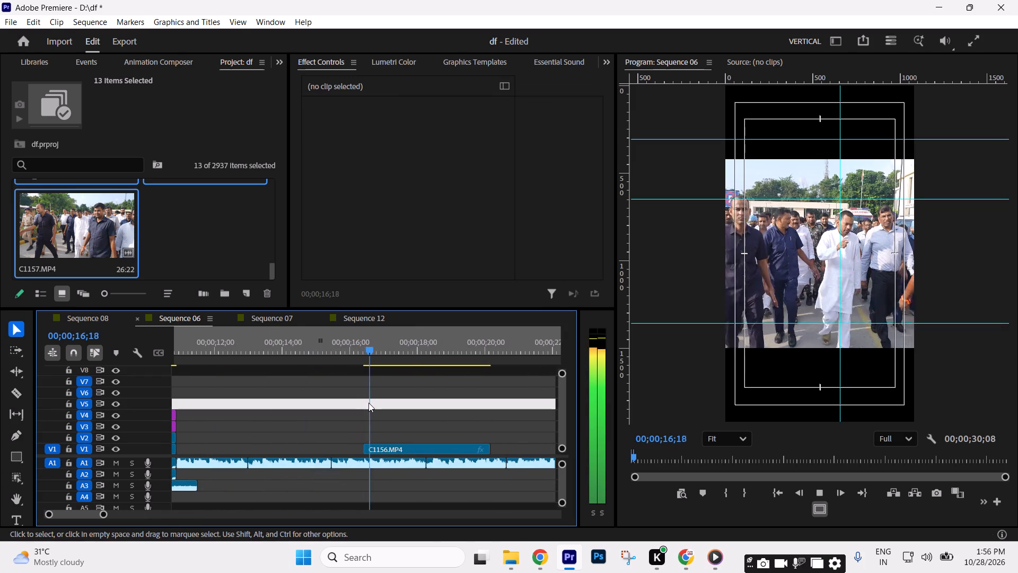
key("space")
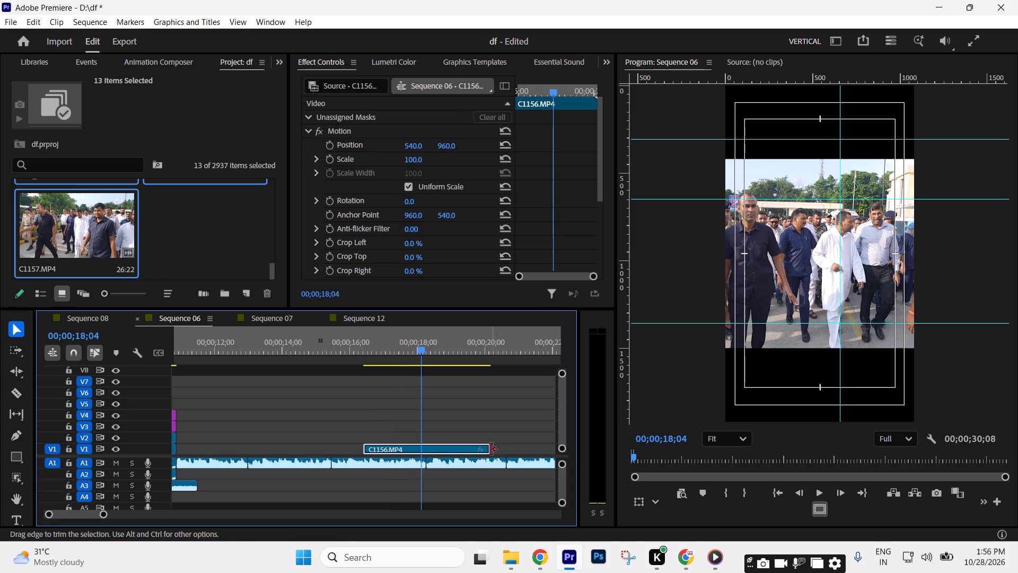
left_click_drag(491, 448, 427, 452)
Move C1156 earlier to start at the music cut near 00;00;15;14 and extend its end to the next cut near 00;00;18;09.
left_click_drag(382, 347, 312, 364)
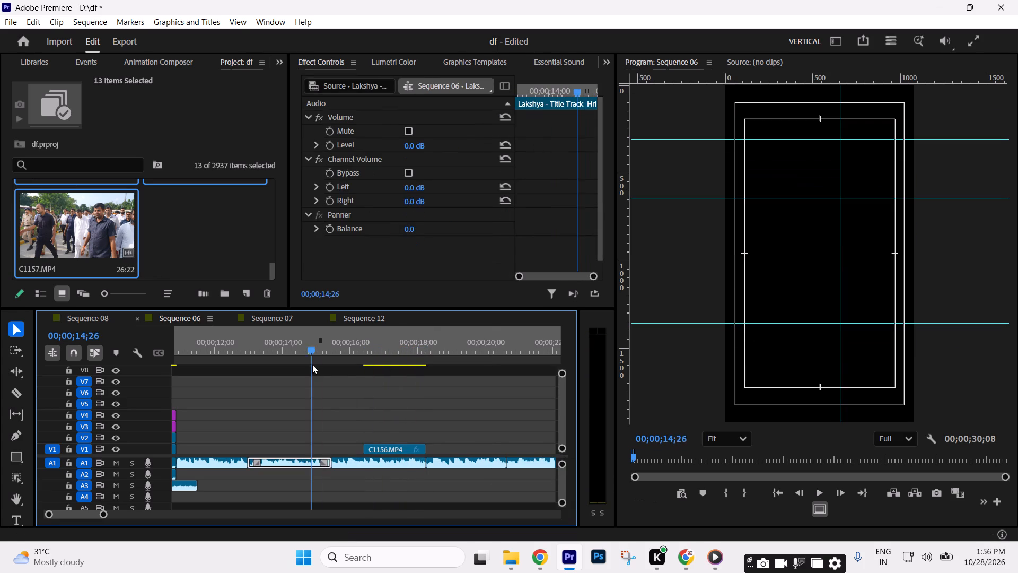
left_click_drag(312, 364, 379, 375)
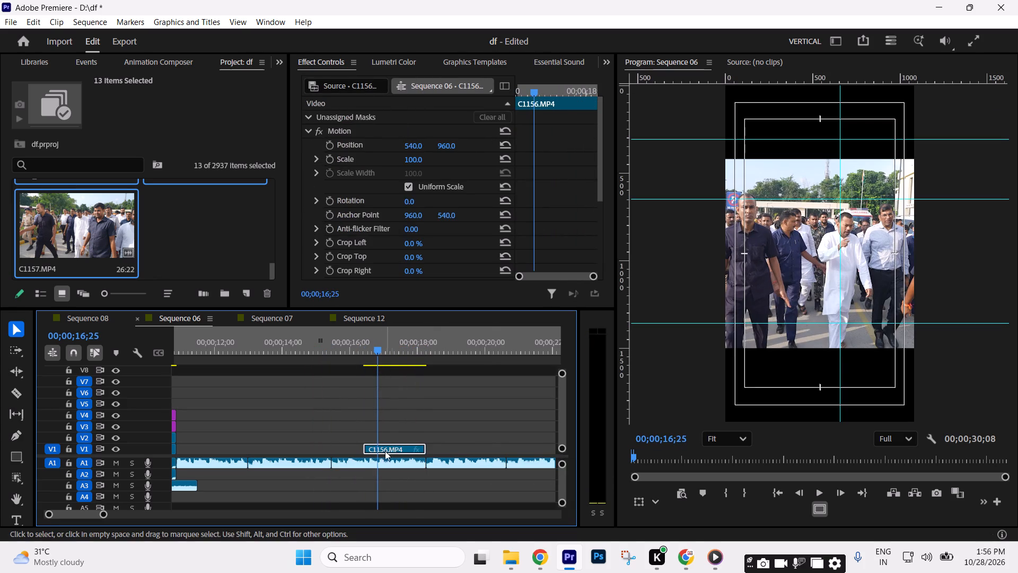
left_click_drag(374, 450, 344, 454)
left_click_drag(394, 452, 429, 446)
Split the C1188 clip on V1 at 00;02;19;07 and cut its short first part to the clipboard.
left_click(435, 427)
type("----")
key("minus")
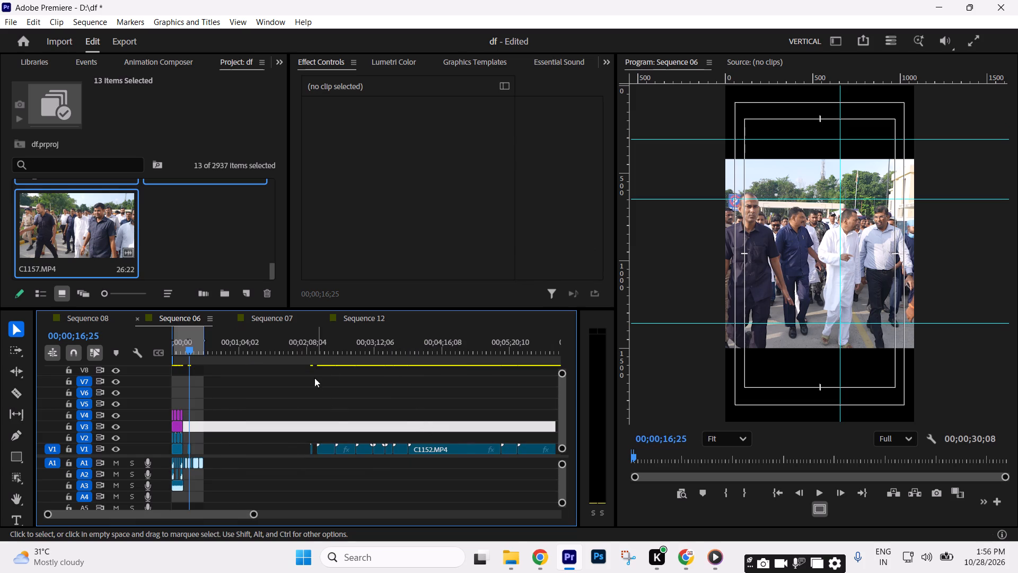
left_click_drag(308, 358, 324, 364)
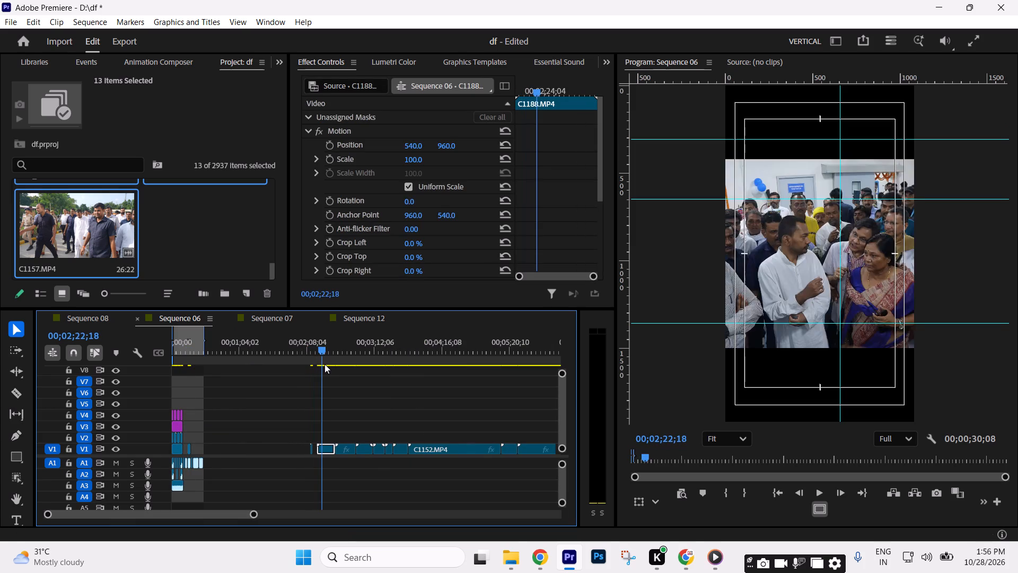
left_click_drag(324, 364, 320, 364)
type("==")
key("equal")
key("equal")
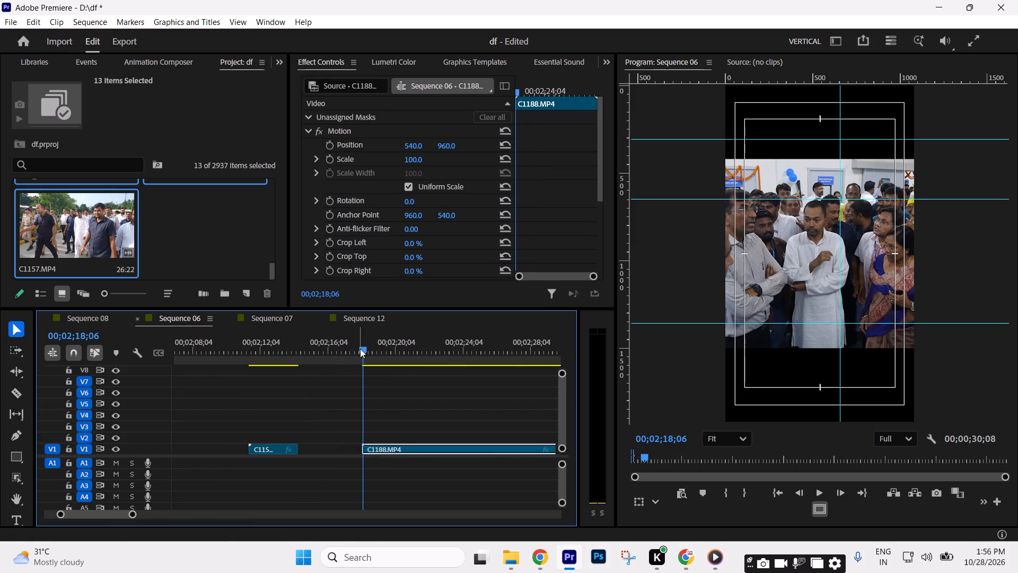
left_click_drag(360, 348, 379, 350)
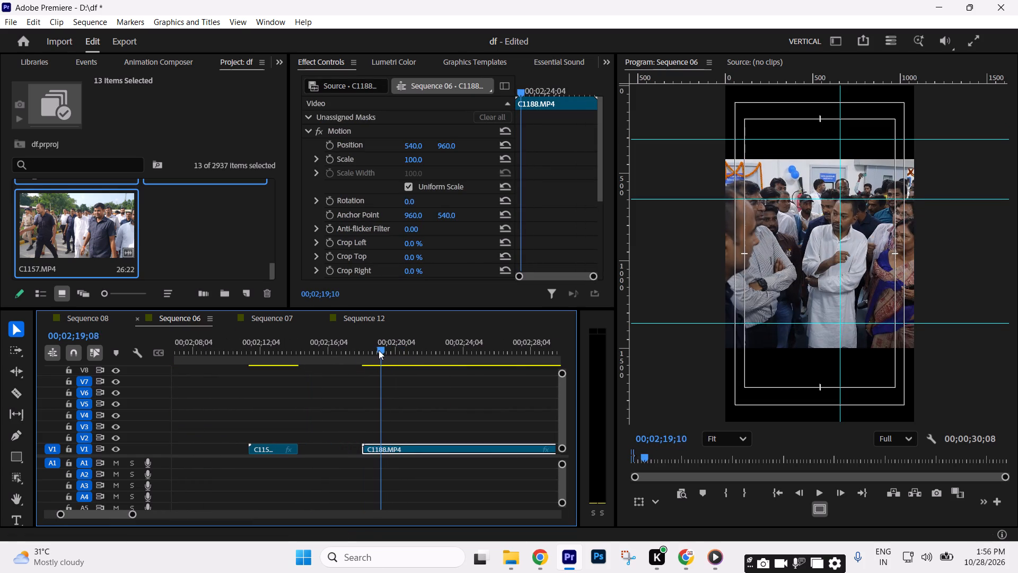
left_click_drag(379, 350, 378, 351)
key("c")
left_click(376, 447)
key("v")
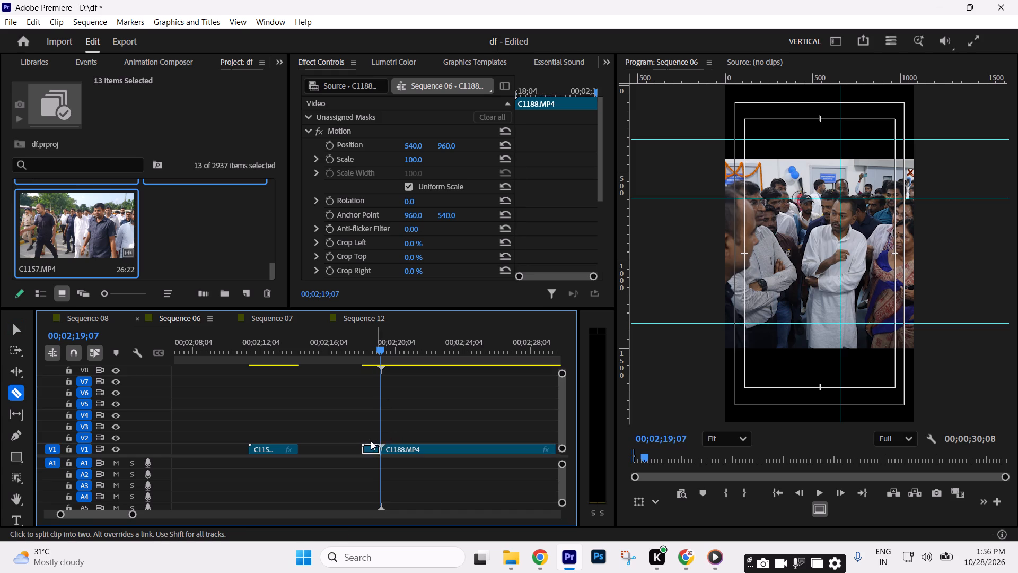
left_click_drag(346, 427, 369, 456)
key("ctrl+x")
Paste the cut C1188 piece on V1 directly after C1156, at about 00;00;18;09.
key("minus")
key("minus")
key("minus")
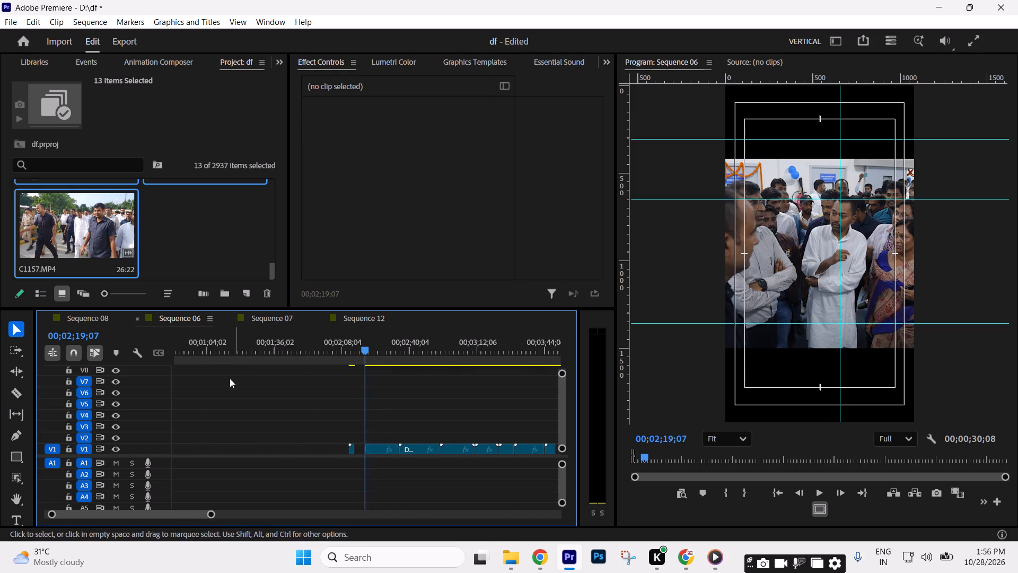
key("minus")
left_click_drag(215, 353, 173, 363)
key("equal")
key("equal")
key("equal")
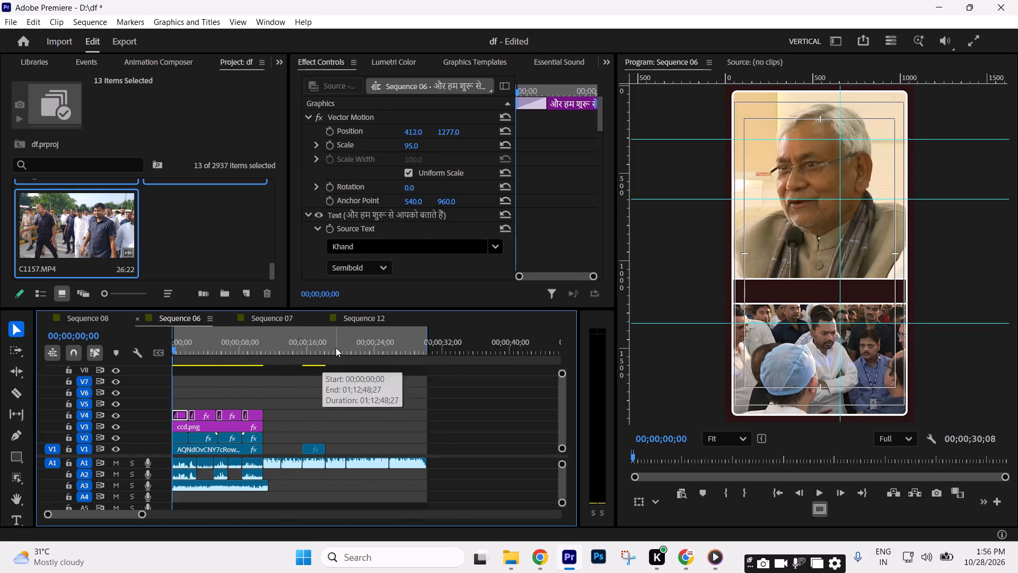
left_click(336, 348)
key("Up")
key("ctrl+v")
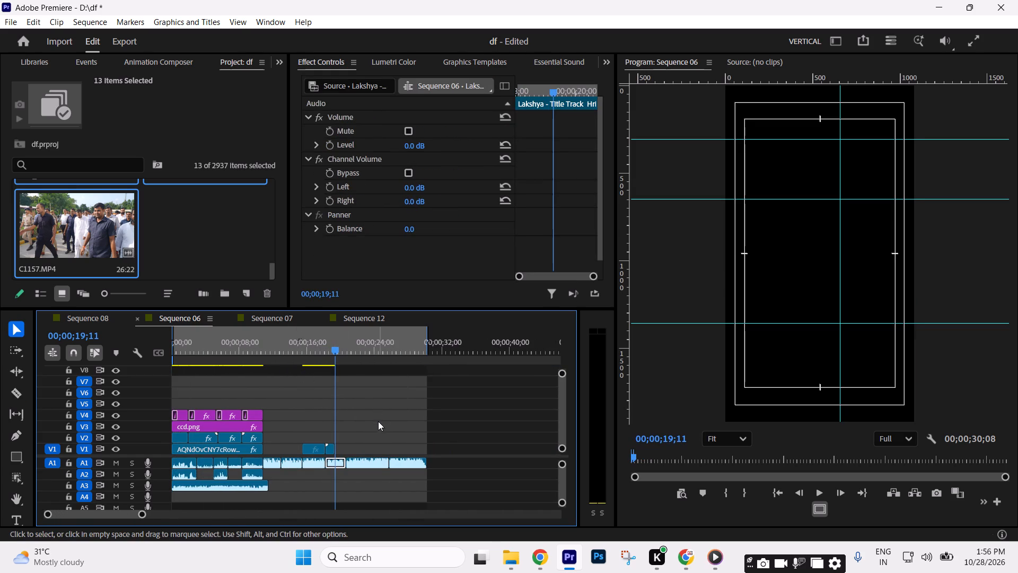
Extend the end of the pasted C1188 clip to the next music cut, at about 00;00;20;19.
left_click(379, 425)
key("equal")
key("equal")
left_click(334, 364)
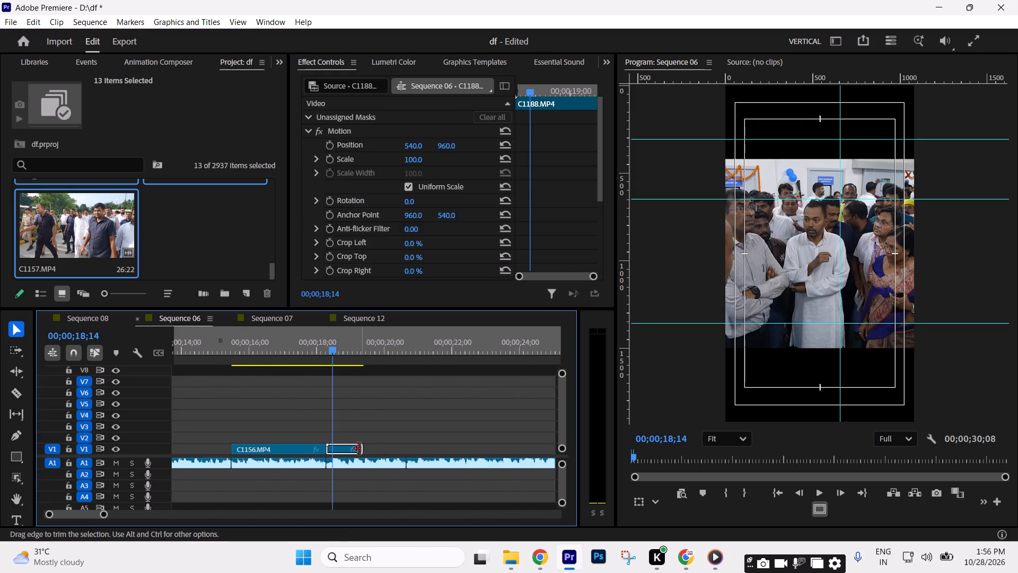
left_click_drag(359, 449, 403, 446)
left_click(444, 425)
Trim the end of the pasted C1188 clip back to 00;00;19;10.
left_click_drag(352, 362, 364, 364)
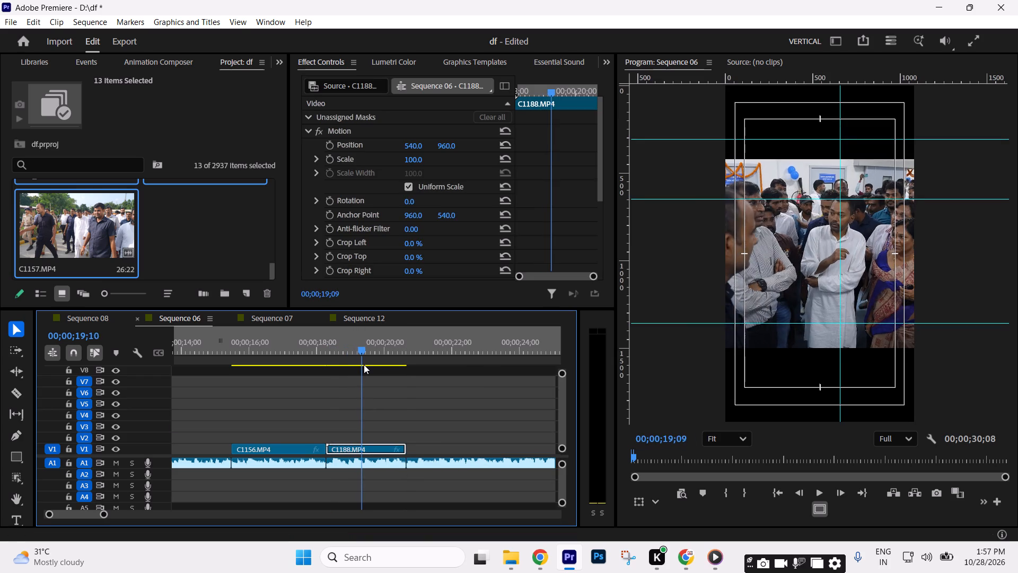
left_click_drag(364, 364, 365, 370)
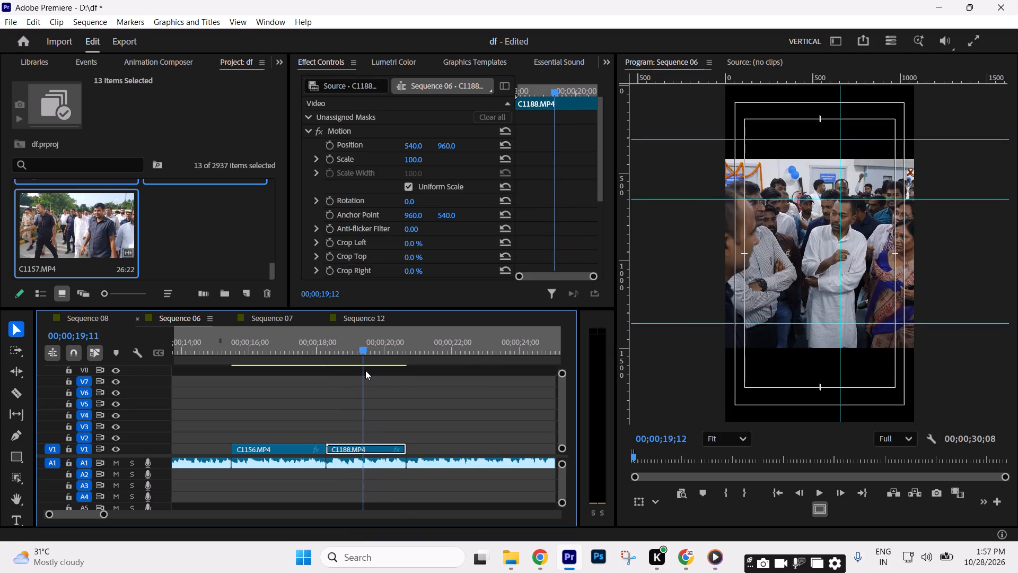
left_click_drag(365, 370, 363, 371)
left_click_drag(409, 452, 367, 445)
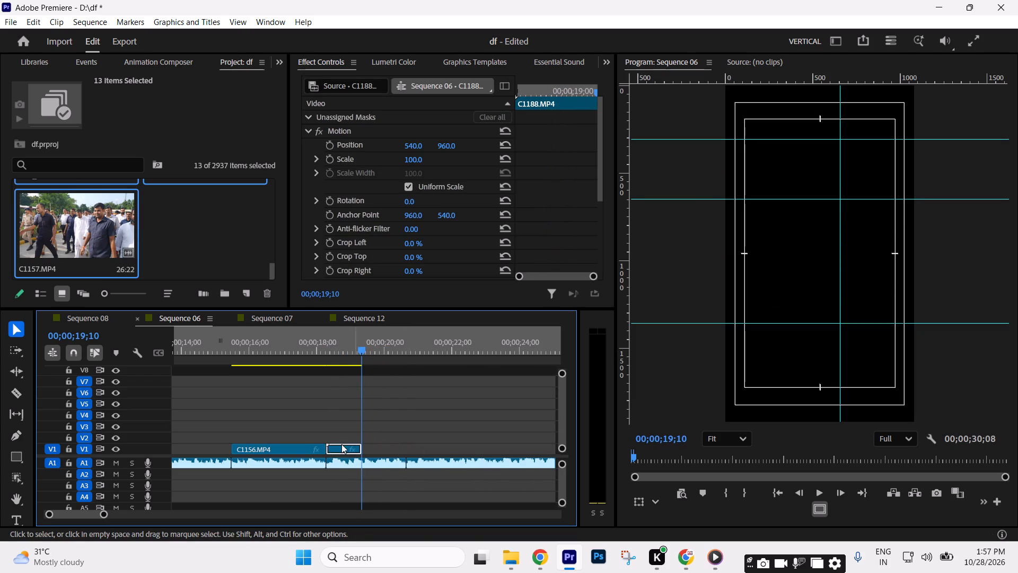
Set the speed of the pasted C1188 clip to 60% and play it back.
key("ctrl+r")
type("60")
key("Return")
key("space")
key("space")
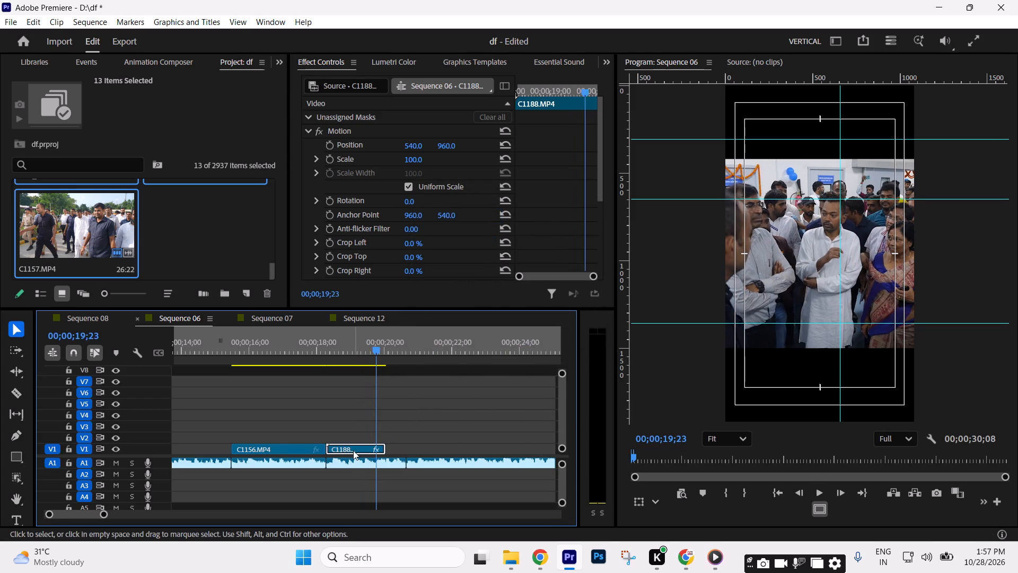
Save the project.
left_click(450, 407)
key("ctrl+s")
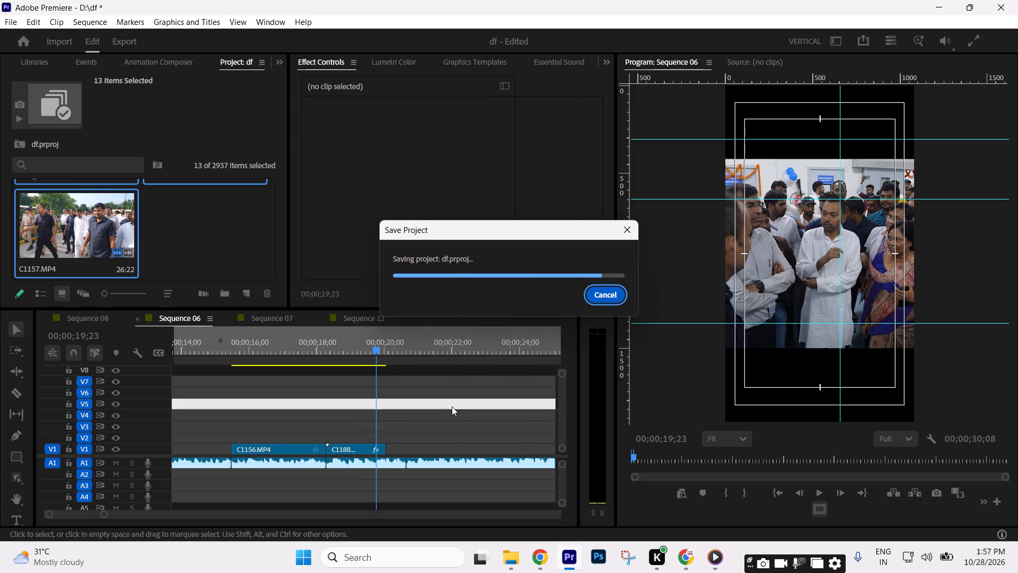
Reframe the C1156 clip to fill the vertical frame: scale 227 and horizontal position 138, checking it in playback.
key("minus")
left_click(445, 407)
type("-=")
left_click(243, 357)
key("space")
key("space")
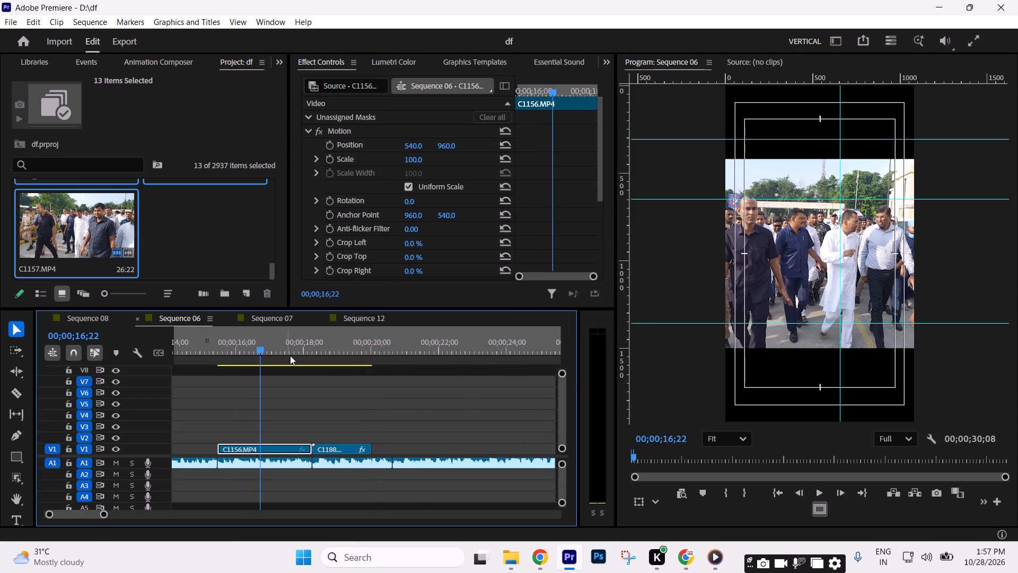
left_click_drag(415, 162, 498, 153)
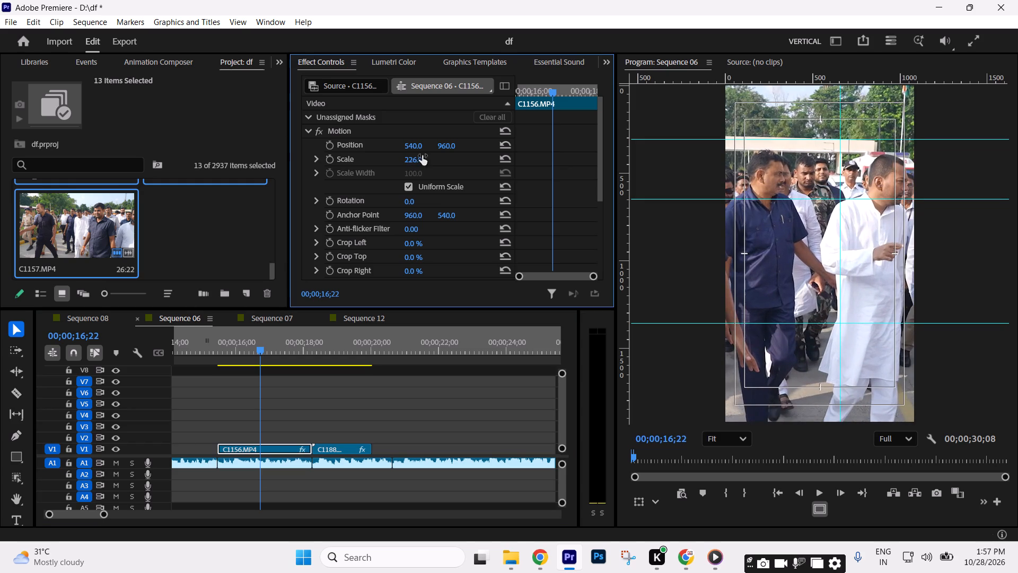
left_click_drag(416, 145, 80, 158)
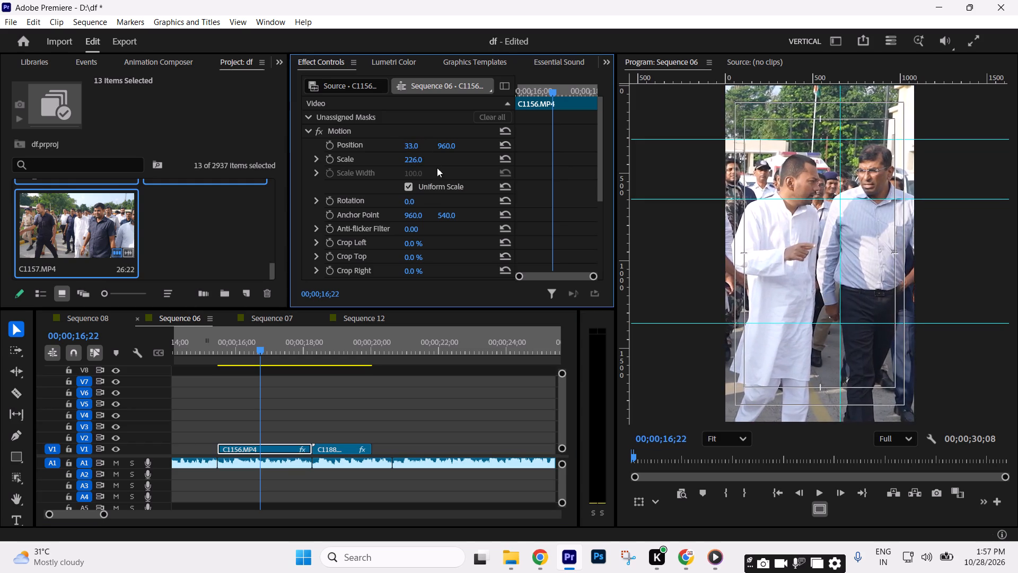
key("space")
key("space")
left_click_drag(413, 142, 484, 136)
left_click(407, 161)
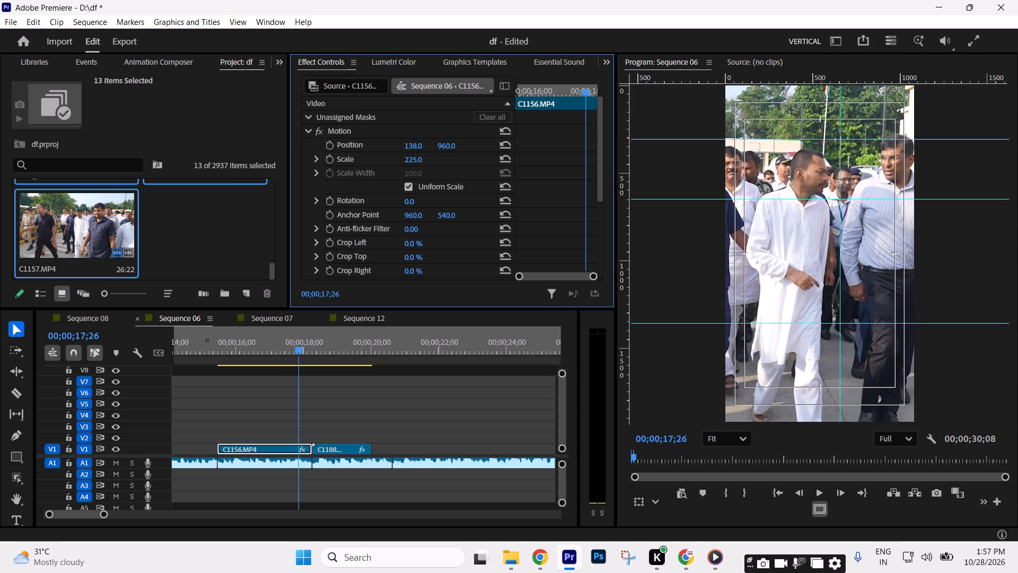
key("space")
key("space")
Review the C1156 clip from its start, set its speed to 60% and play it back.
left_click(273, 350)
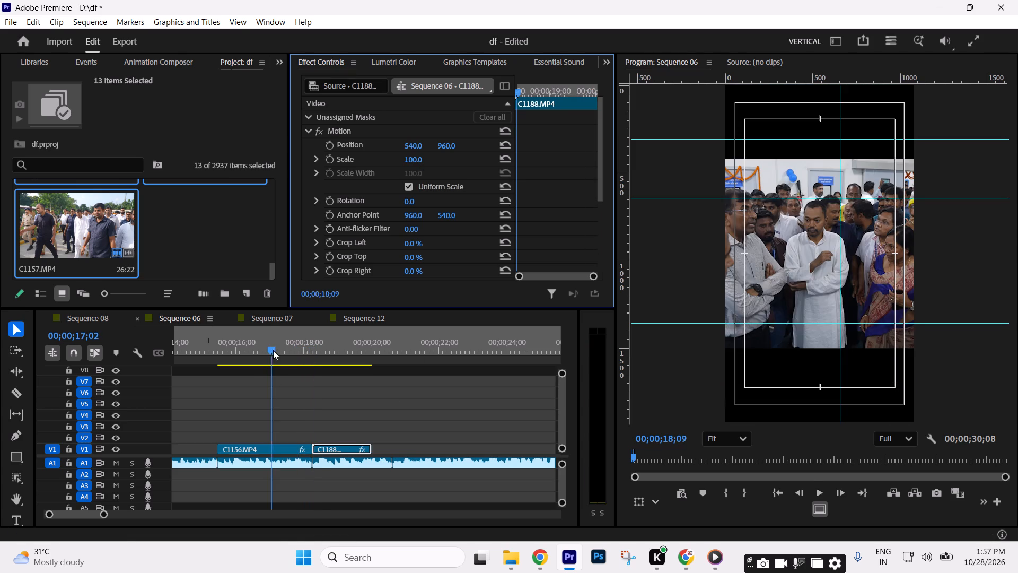
left_click(337, 389)
key("Up")
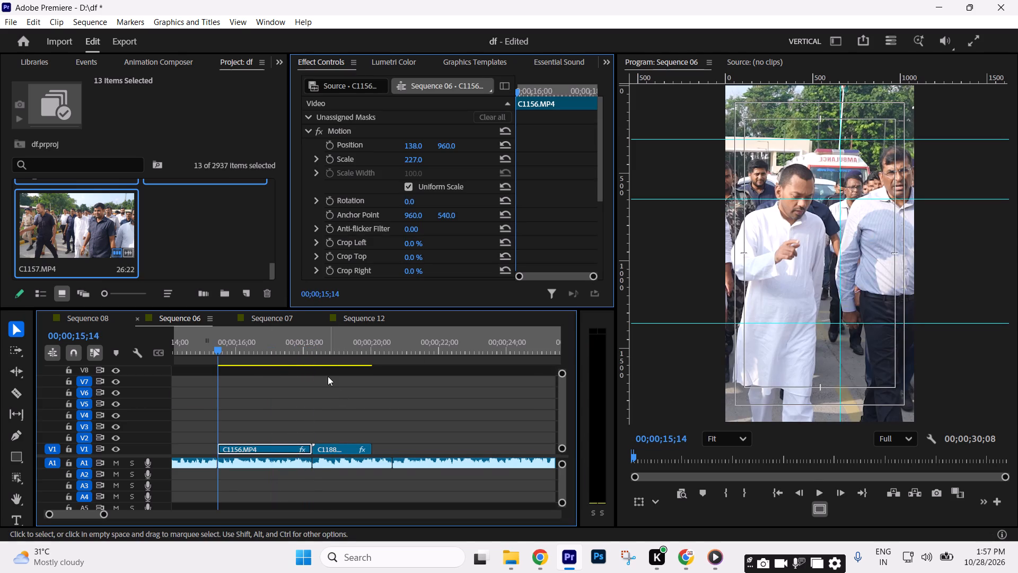
key("minus")
key("equal")
key("space")
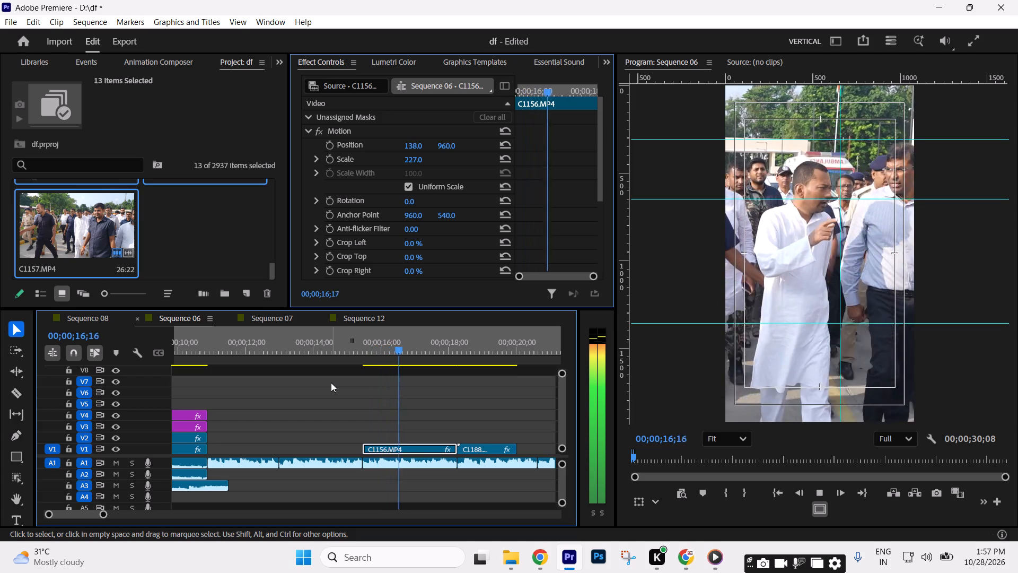
key("space")
left_click(403, 347)
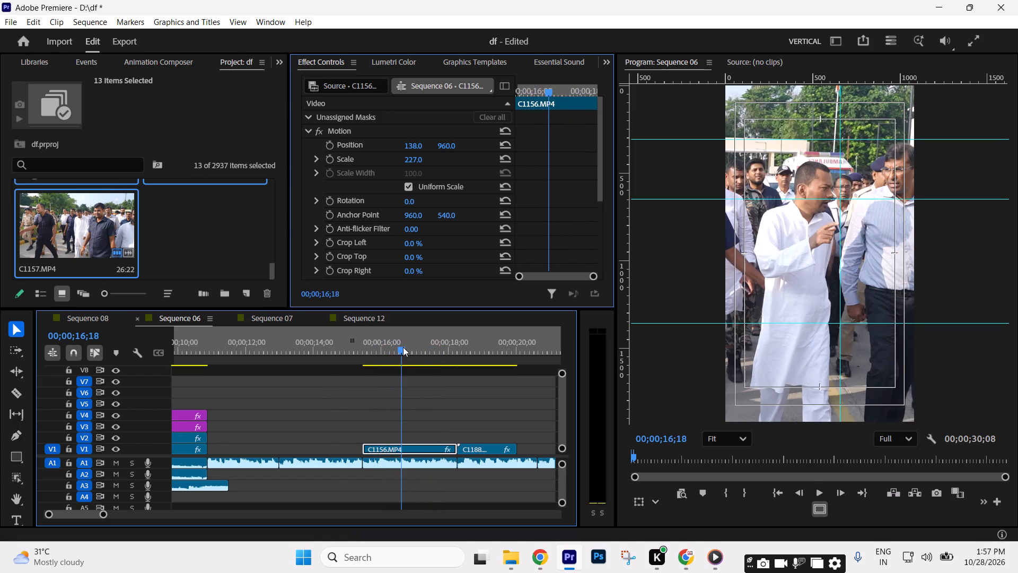
key("ctrl+r")
type("60")
key("Return")
key("space")
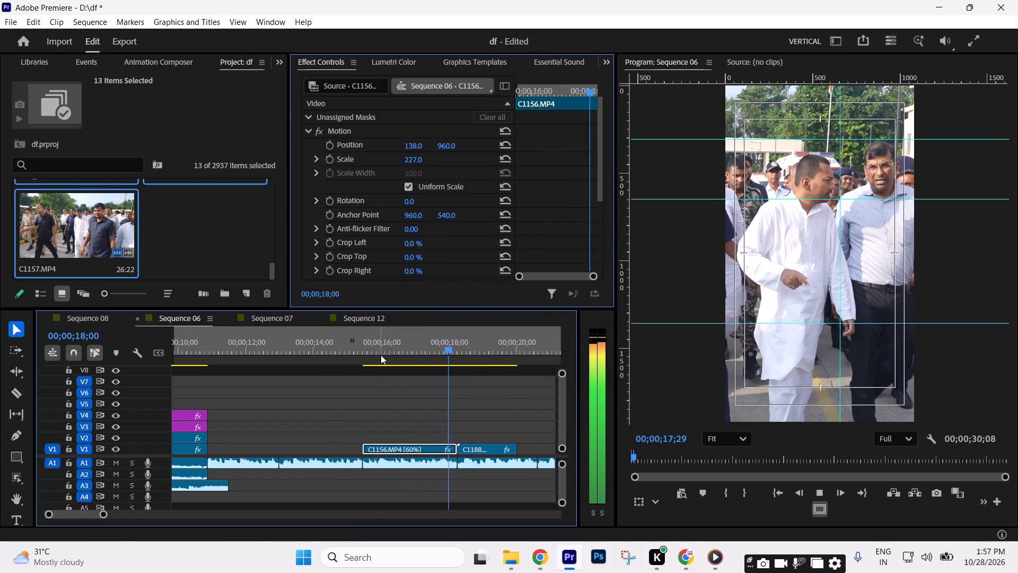
key("space")
Reframe the C1188 clip to fill the vertical frame: scale 184 and horizontal position 619, checking it in playback.
key("space")
key("space")
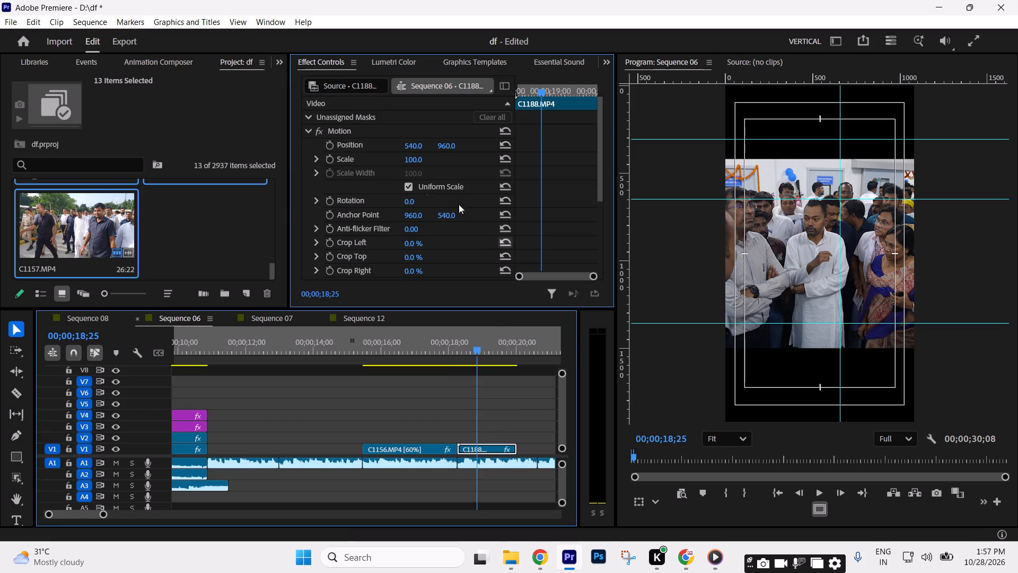
left_click_drag(416, 159, 469, 155)
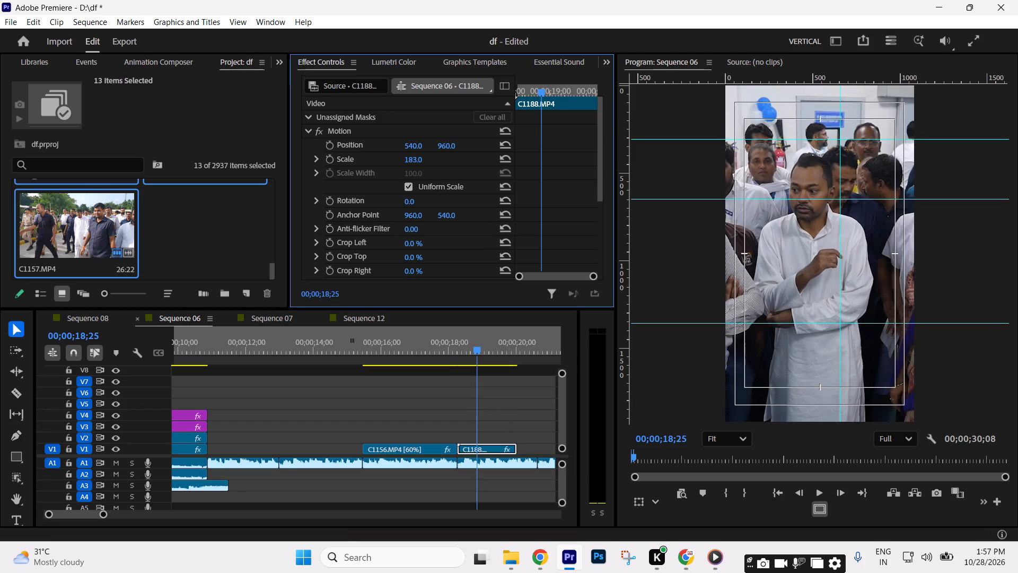
left_click_drag(469, 155, 470, 156)
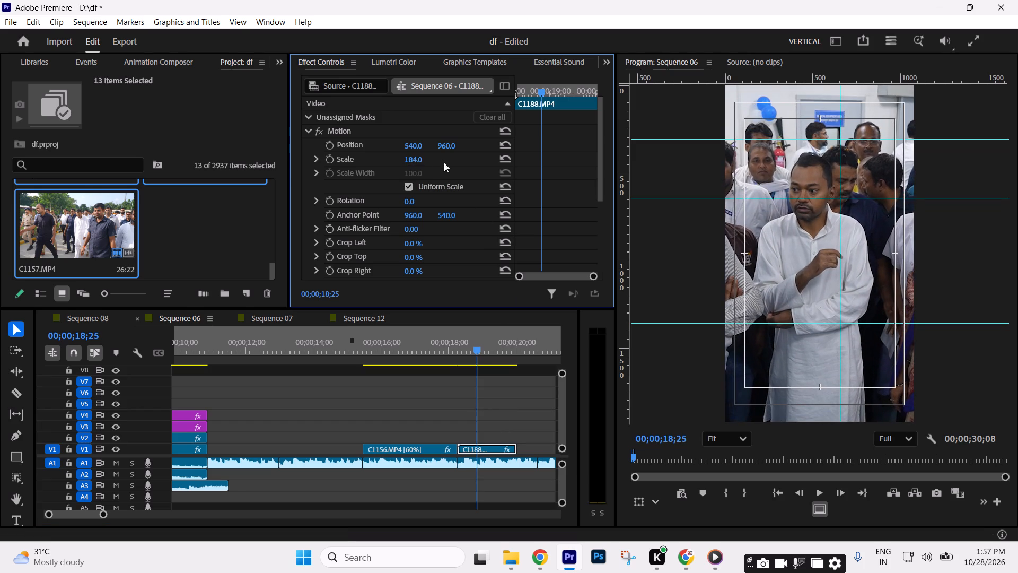
left_click_drag(414, 147, 490, 150)
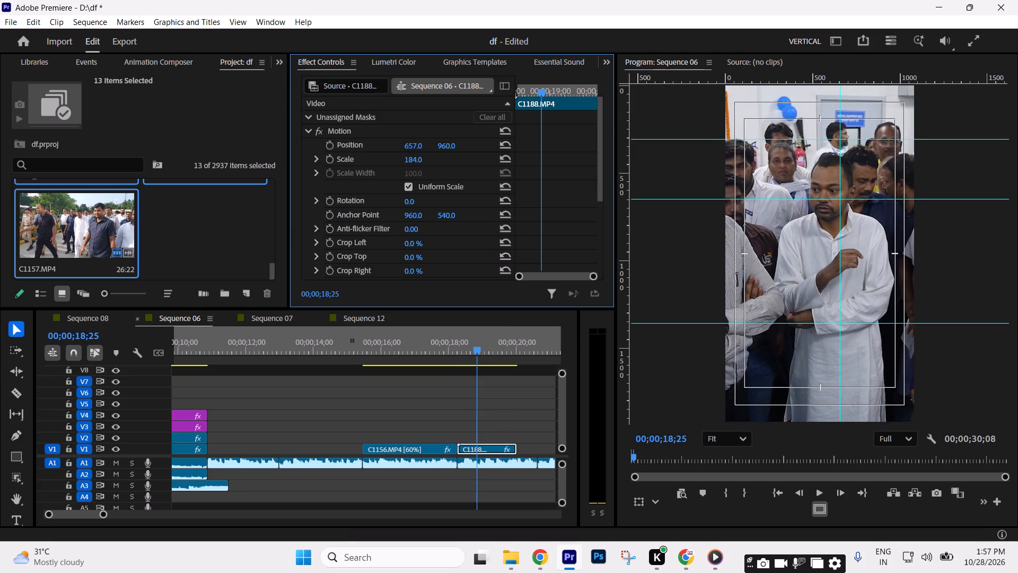
left_click_drag(490, 150, 466, 150)
key("space")
key("space")
key("space")
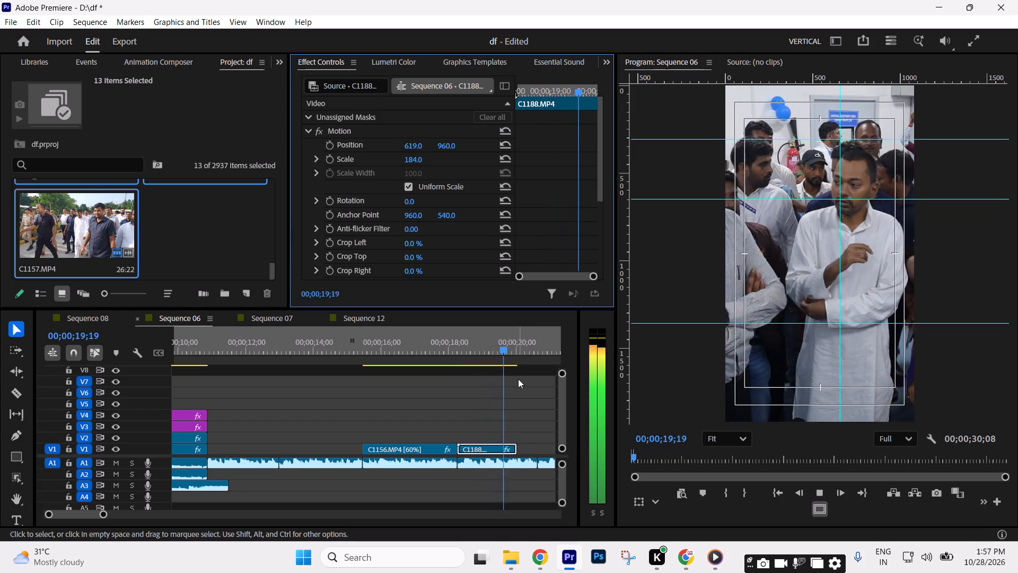
key("space")
Extend the end of the C1188 clip to the next music cut, at about 00;00;20;19, and play it back.
left_click(483, 347)
left_click_drag(515, 447, 538, 443)
key("space")
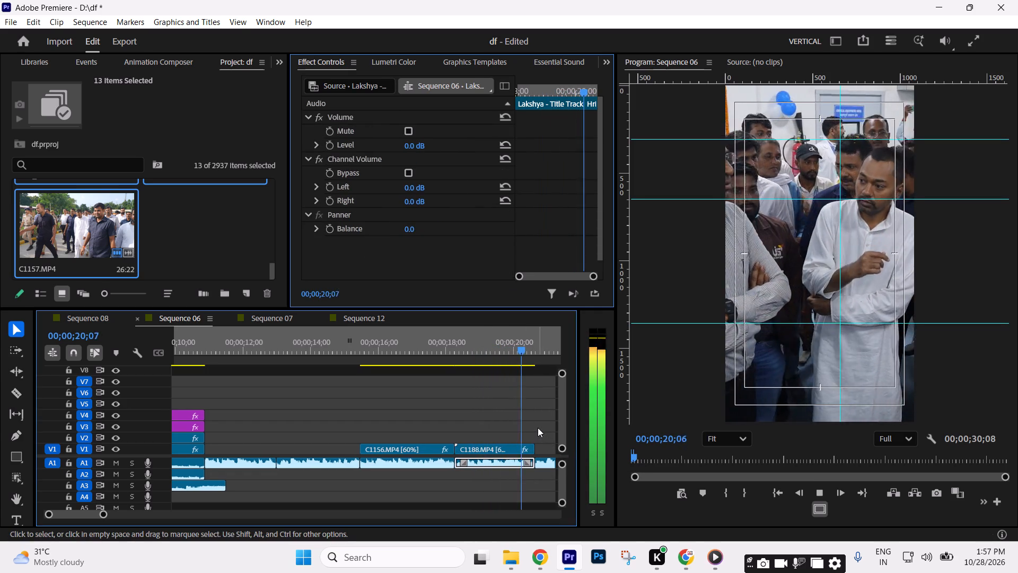
key("space")
Examine the raw footage further along the timeline, from about 00;02;36 to 00;03;11, for another usable shot.
left_click(388, 433)
type("--")
type("--")
key("minus")
left_click_drag(331, 350, 339, 347)
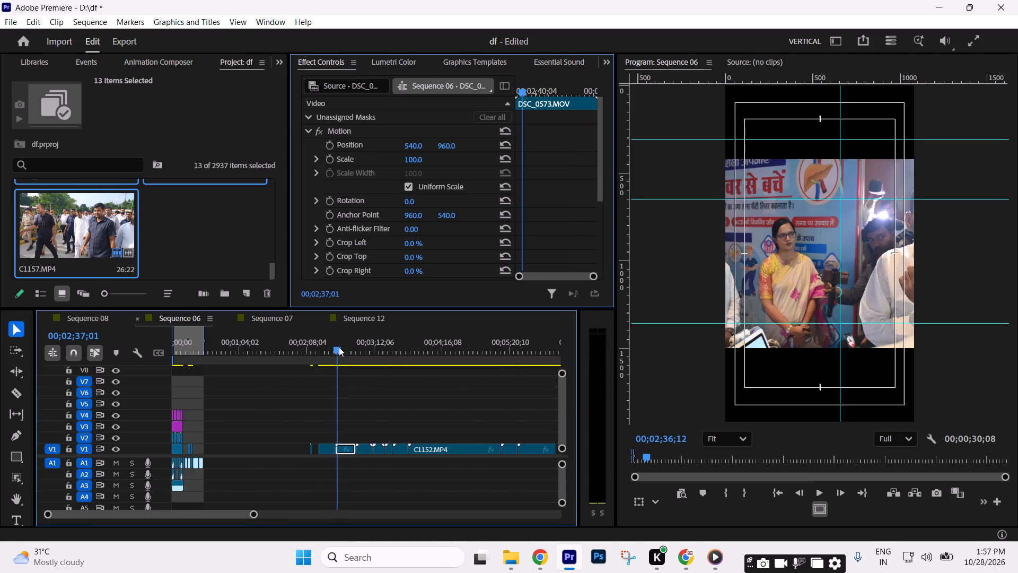
left_click_drag(339, 347, 355, 349)
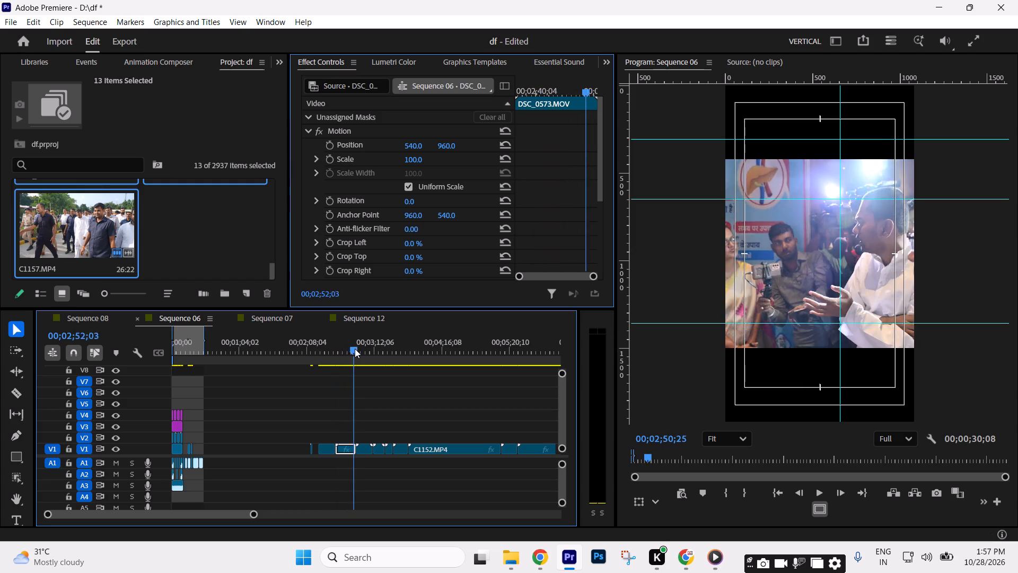
left_click_drag(355, 349, 367, 349)
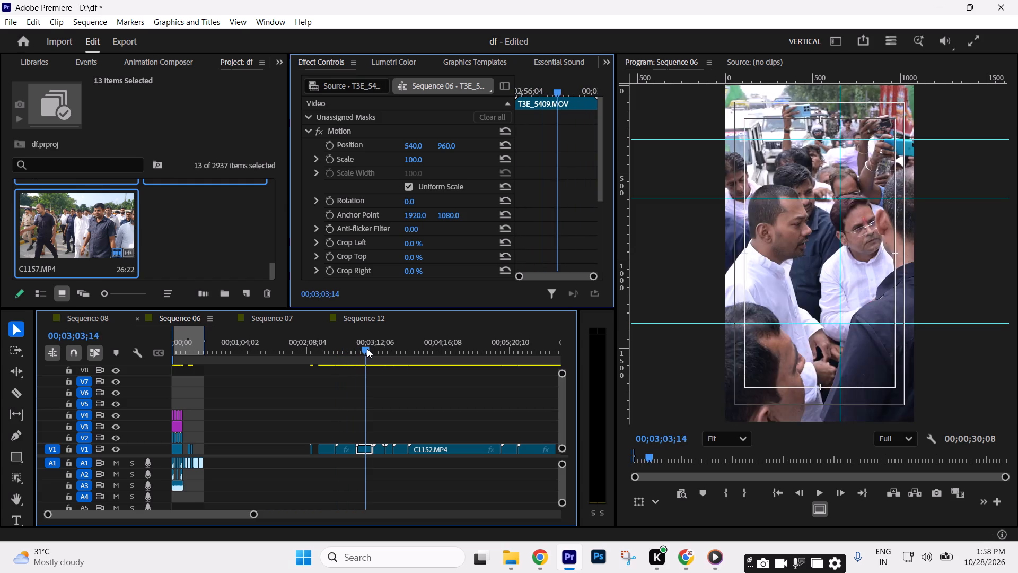
left_click_drag(367, 349, 362, 349)
key("Up")
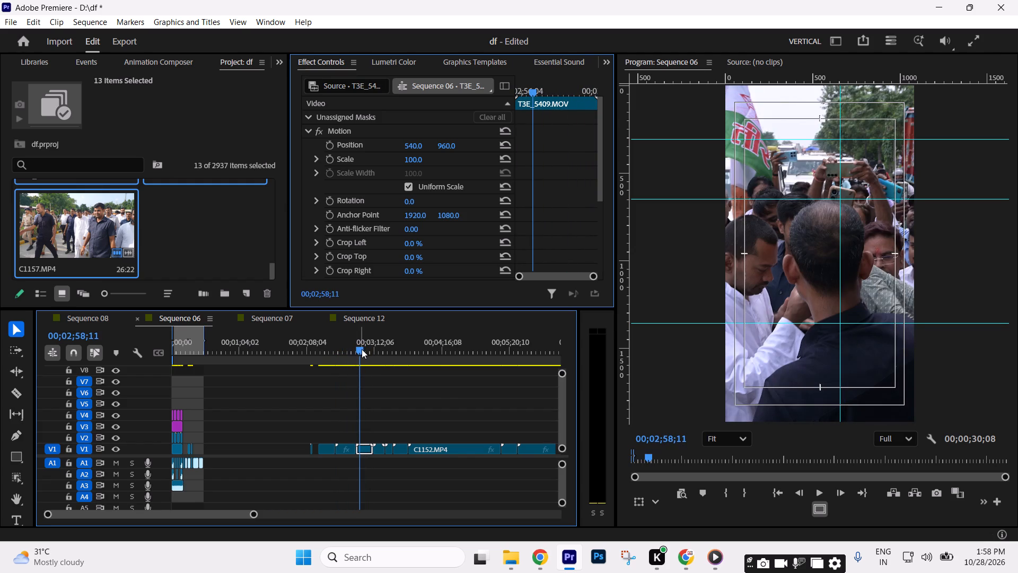
key("Down")
Split the T3E_5370 clip at 00;03;12;29 and cut its opening piece to the clipboard.
key("equal")
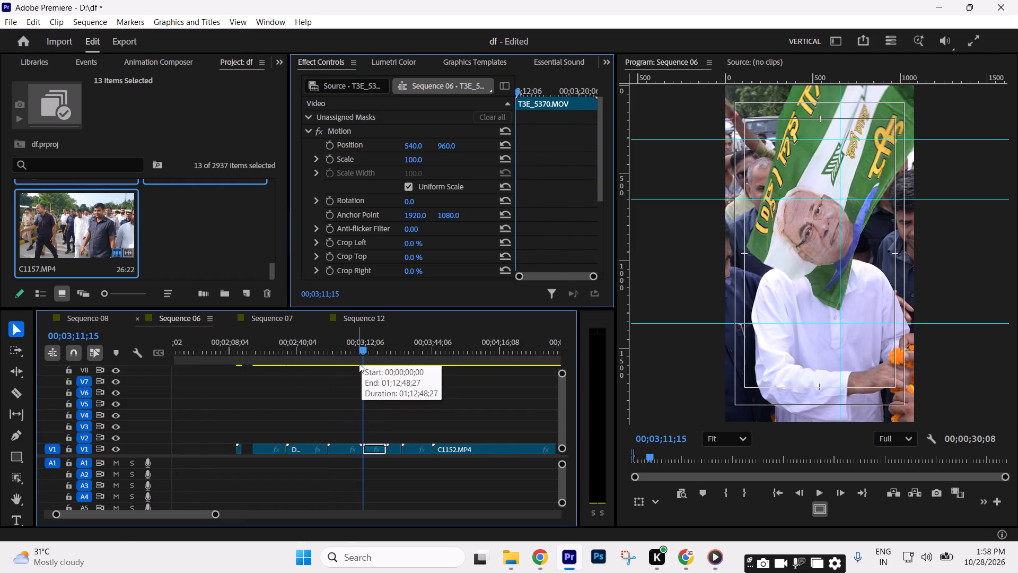
key("equal")
key("equal")
left_click_drag(366, 352, 378, 349)
key("c")
left_click(380, 448)
key("v")
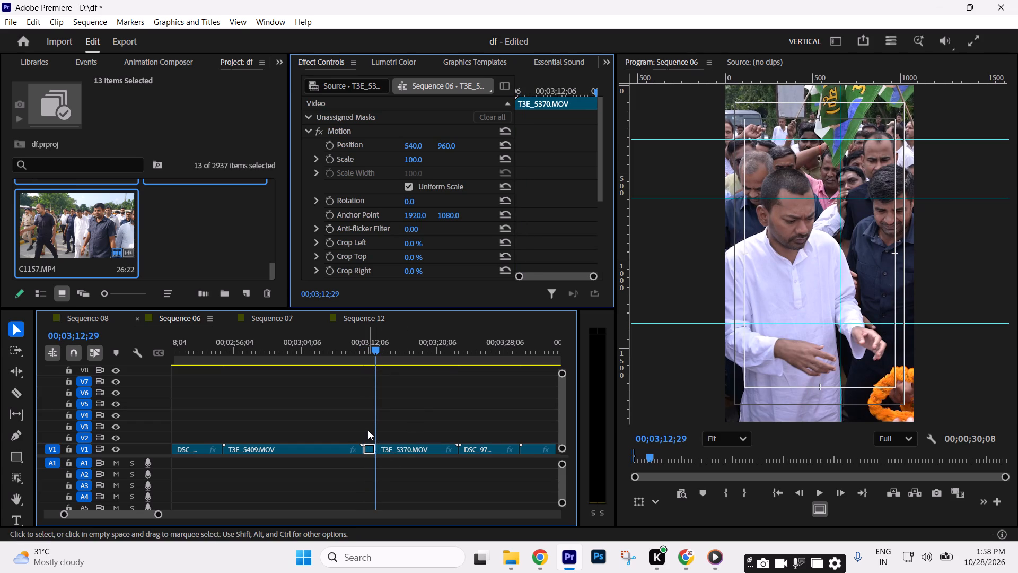
key("ctrl+x")
Paste the T3E_5370 piece on V1 at 00;00;10;26, directly after the opening, and play it back.
left_click(401, 420)
key("minus")
key("minus")
key("minus")
key("minus")
left_click_drag(274, 354, 0, 369)
key("equal")
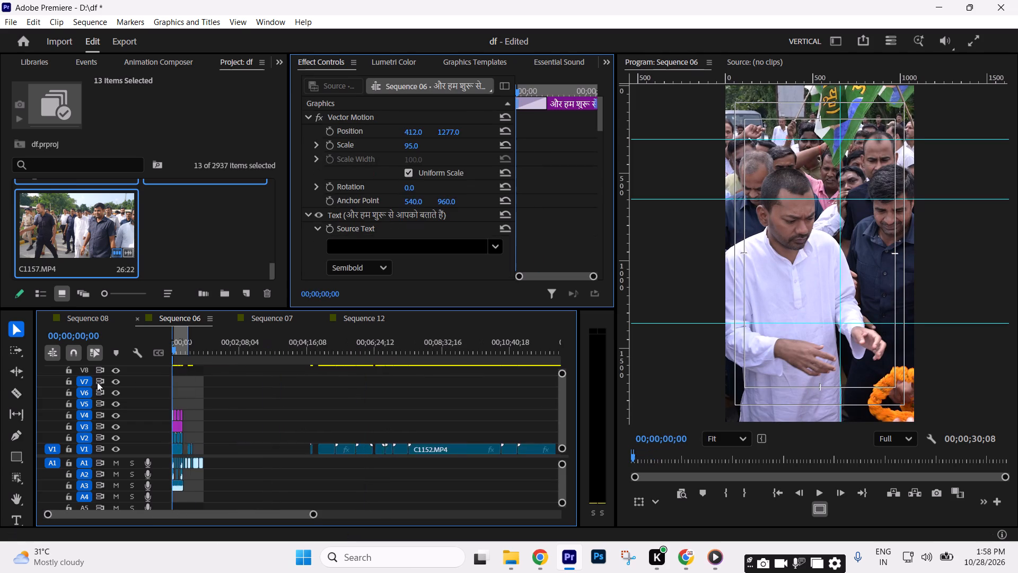
key("equal")
key("equal")
key("equal")
left_click(269, 357)
key("Up")
key("Up")
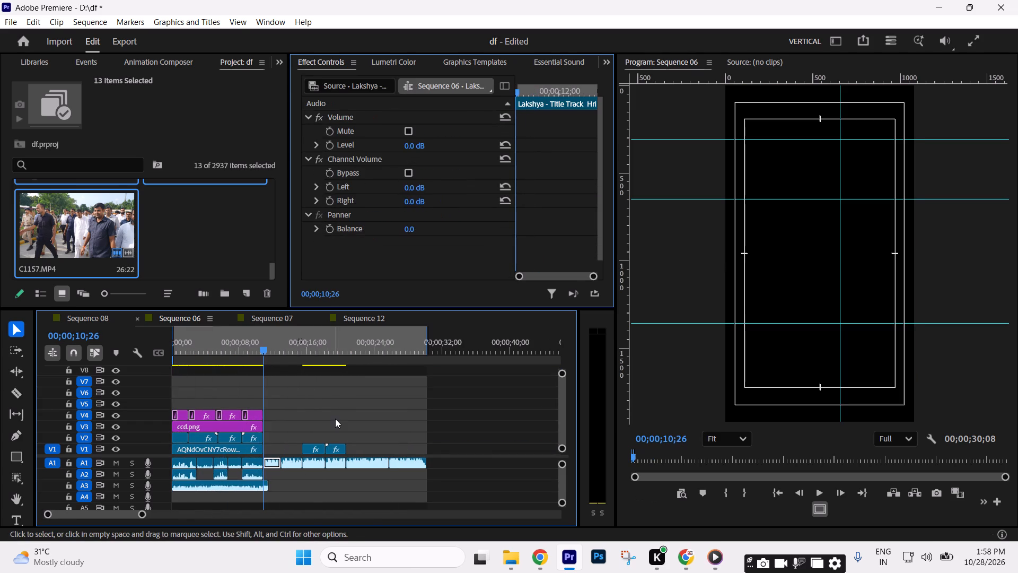
key("ctrl+v")
key("equal")
key("equal")
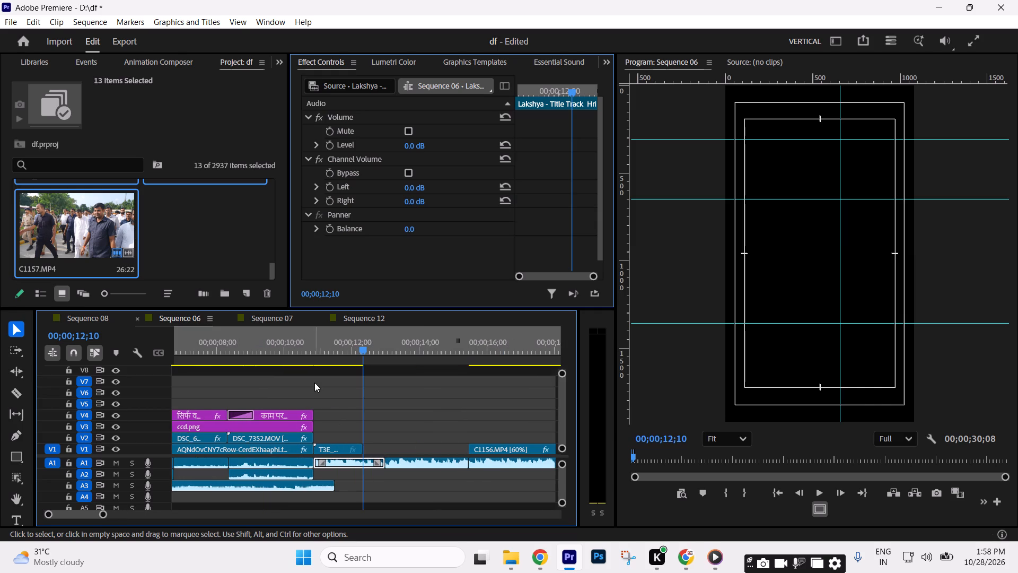
left_click(329, 354)
key("Up")
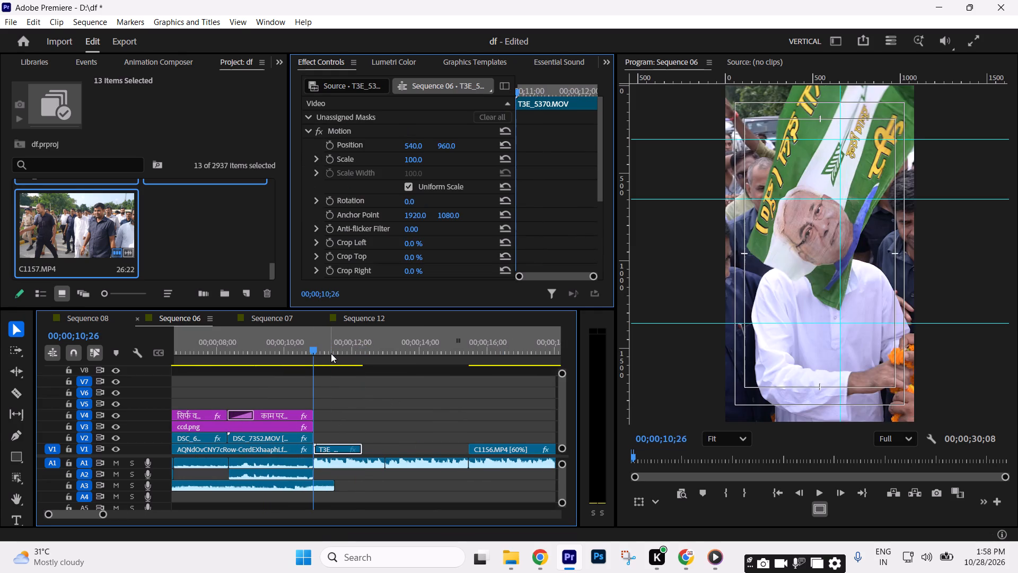
key("space")
key("space")
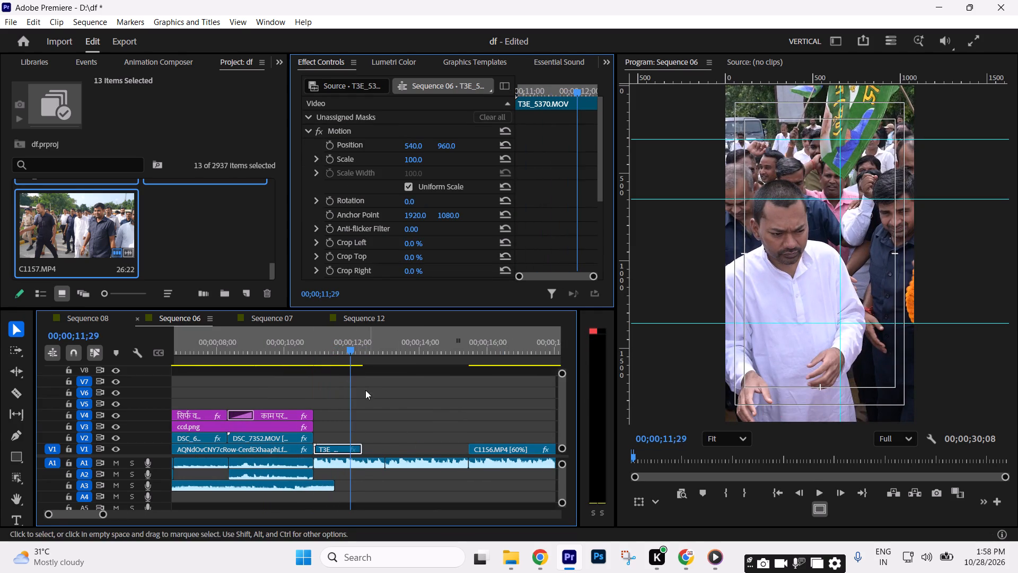
Reframe the pasted T3E_5370 clip with scale 94 and horizontal position 675, and play it back.
left_click(338, 352)
left_click(419, 161)
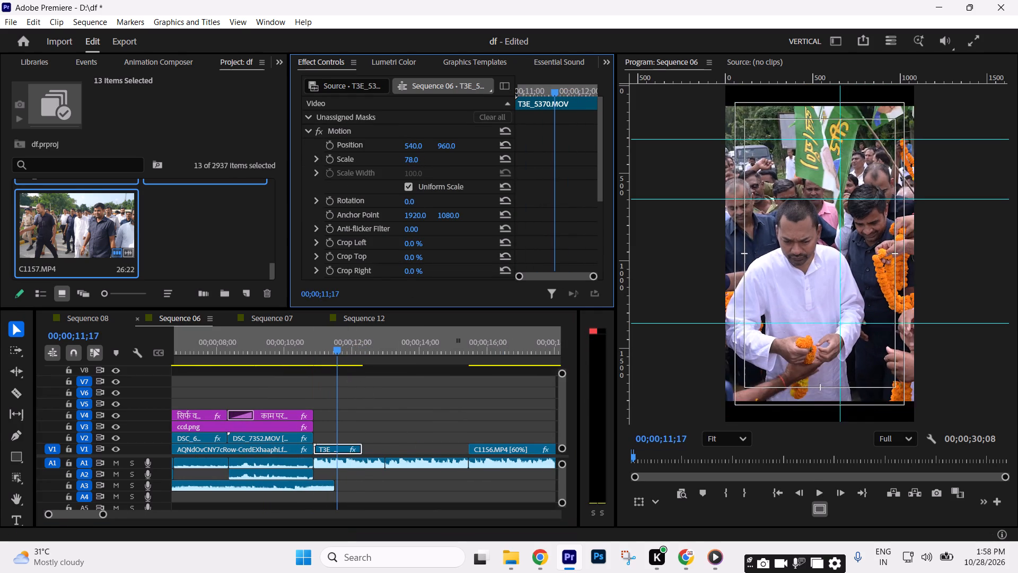
left_click_drag(413, 146, 460, 146)
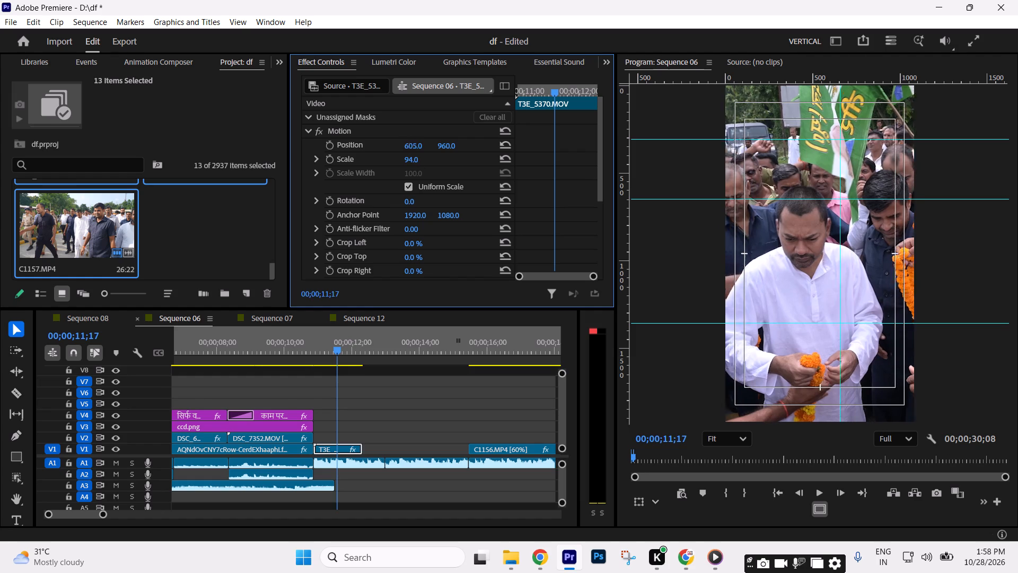
left_click_drag(460, 146, 503, 151)
key("space")
key("space")
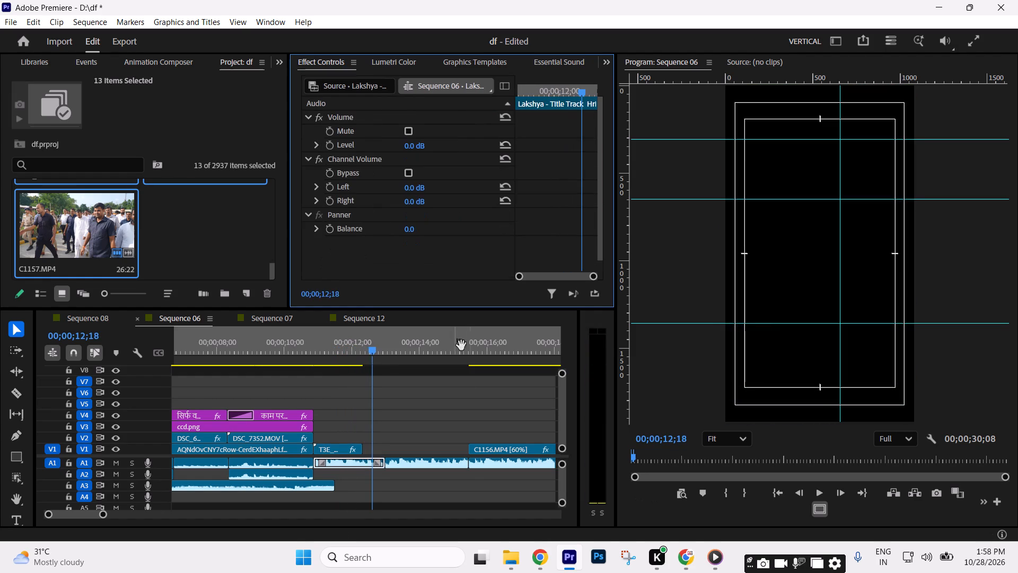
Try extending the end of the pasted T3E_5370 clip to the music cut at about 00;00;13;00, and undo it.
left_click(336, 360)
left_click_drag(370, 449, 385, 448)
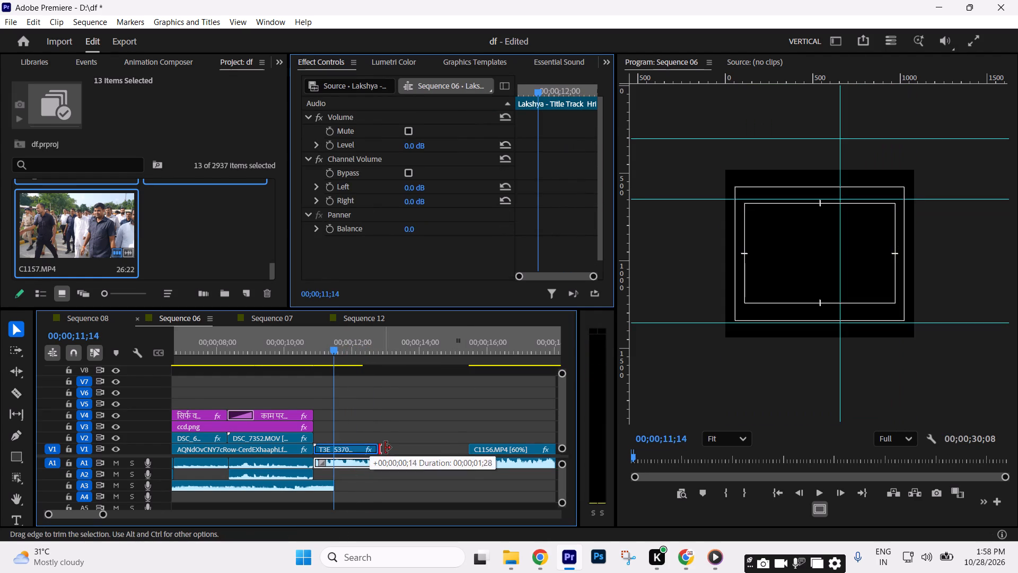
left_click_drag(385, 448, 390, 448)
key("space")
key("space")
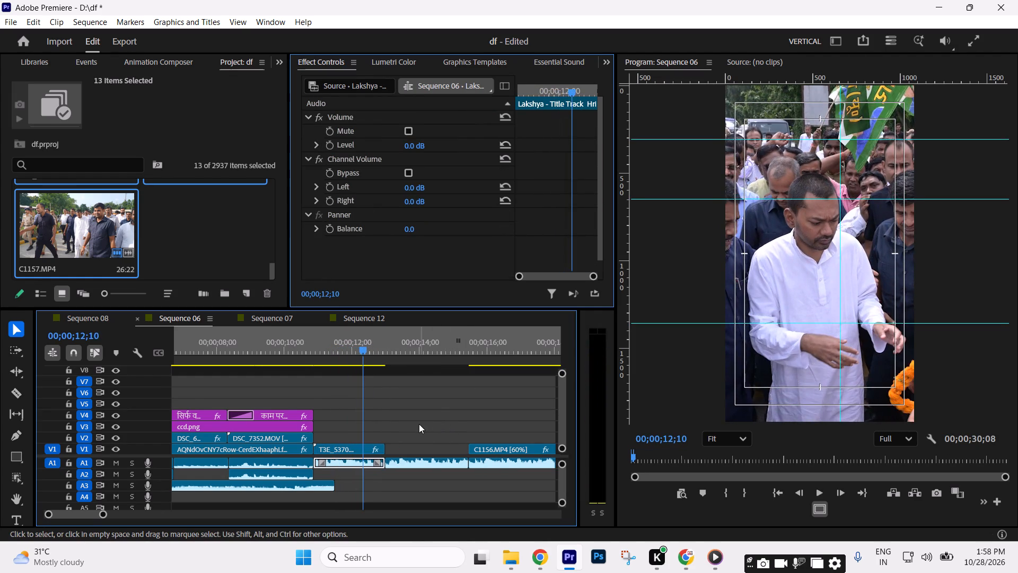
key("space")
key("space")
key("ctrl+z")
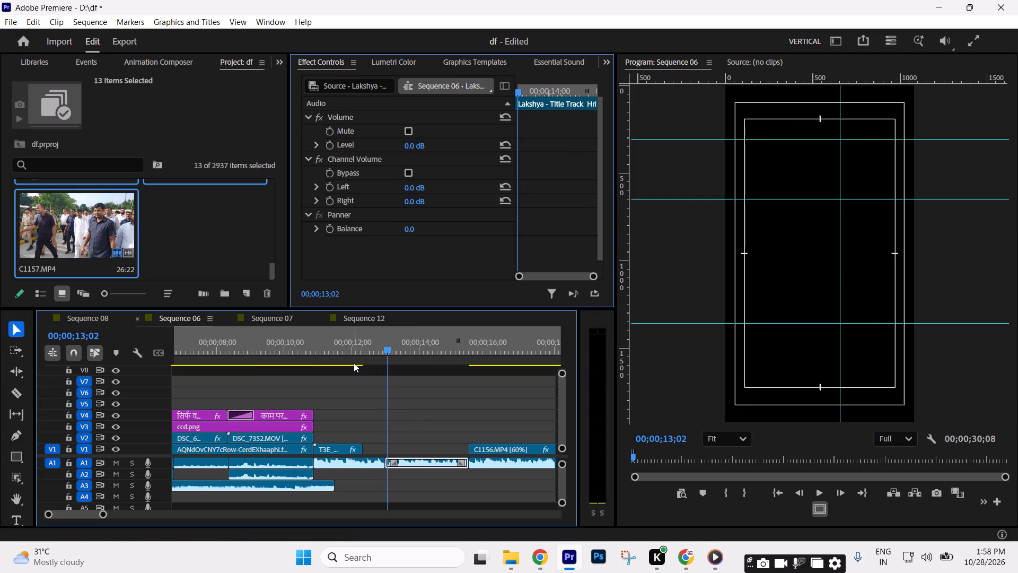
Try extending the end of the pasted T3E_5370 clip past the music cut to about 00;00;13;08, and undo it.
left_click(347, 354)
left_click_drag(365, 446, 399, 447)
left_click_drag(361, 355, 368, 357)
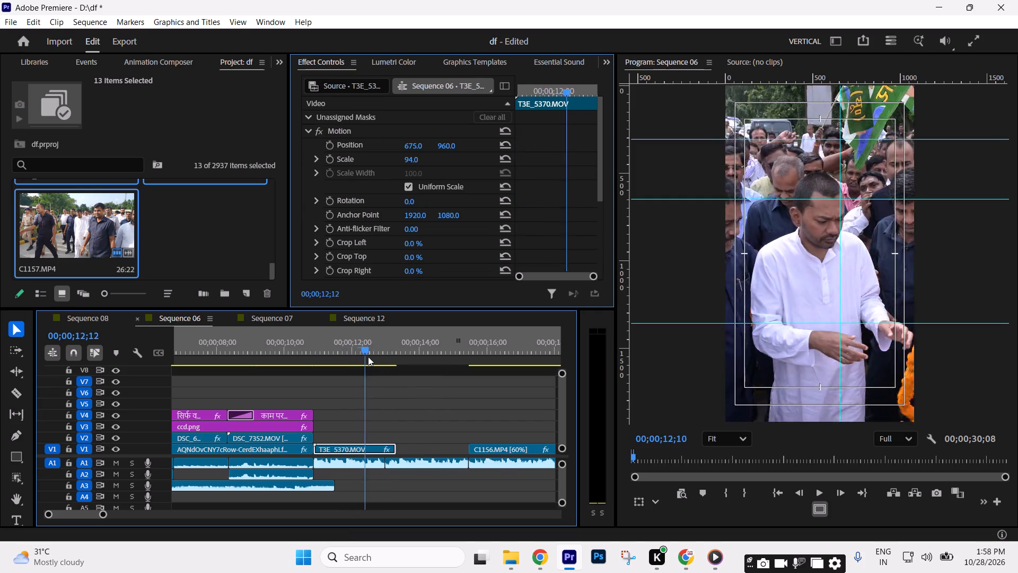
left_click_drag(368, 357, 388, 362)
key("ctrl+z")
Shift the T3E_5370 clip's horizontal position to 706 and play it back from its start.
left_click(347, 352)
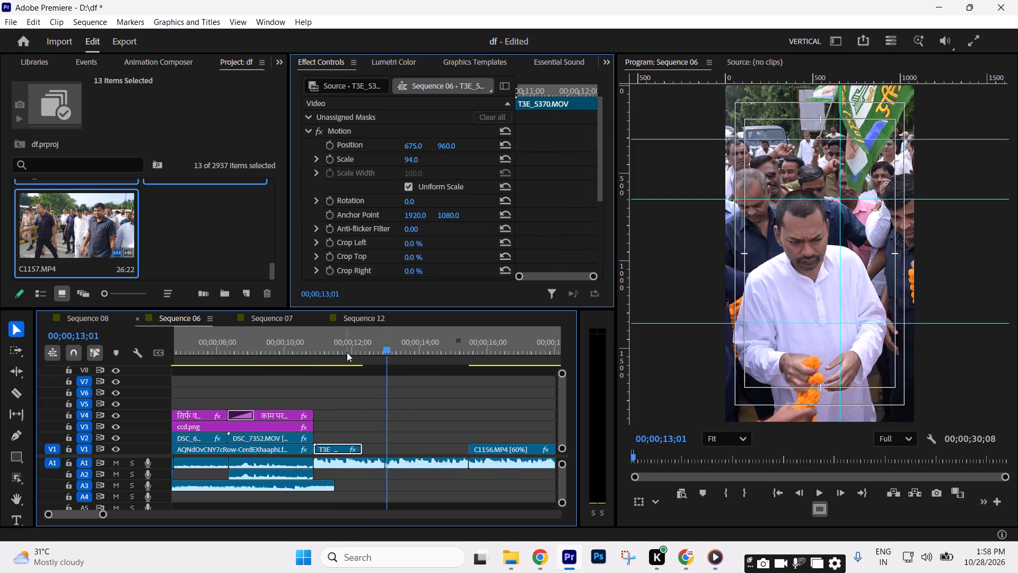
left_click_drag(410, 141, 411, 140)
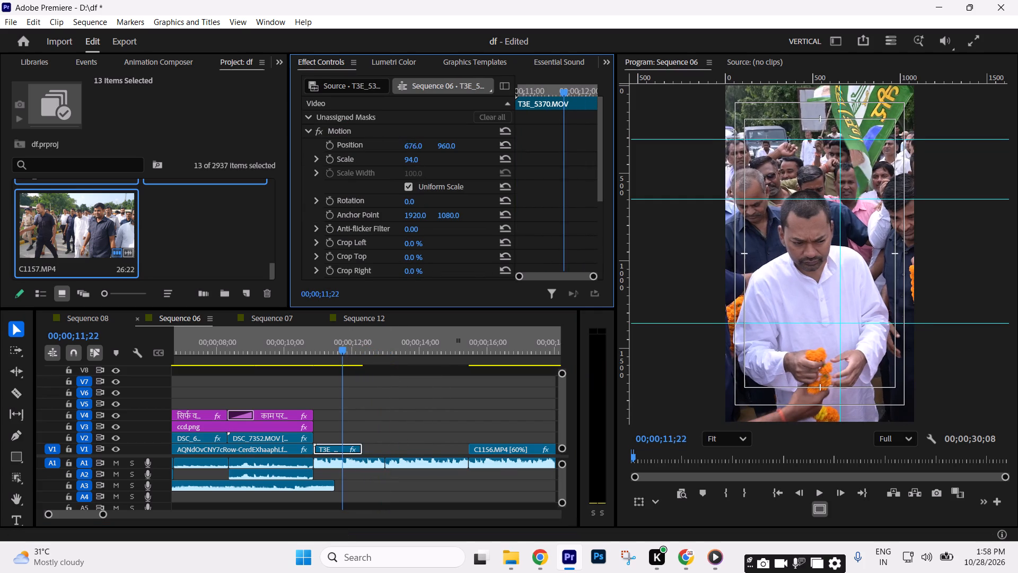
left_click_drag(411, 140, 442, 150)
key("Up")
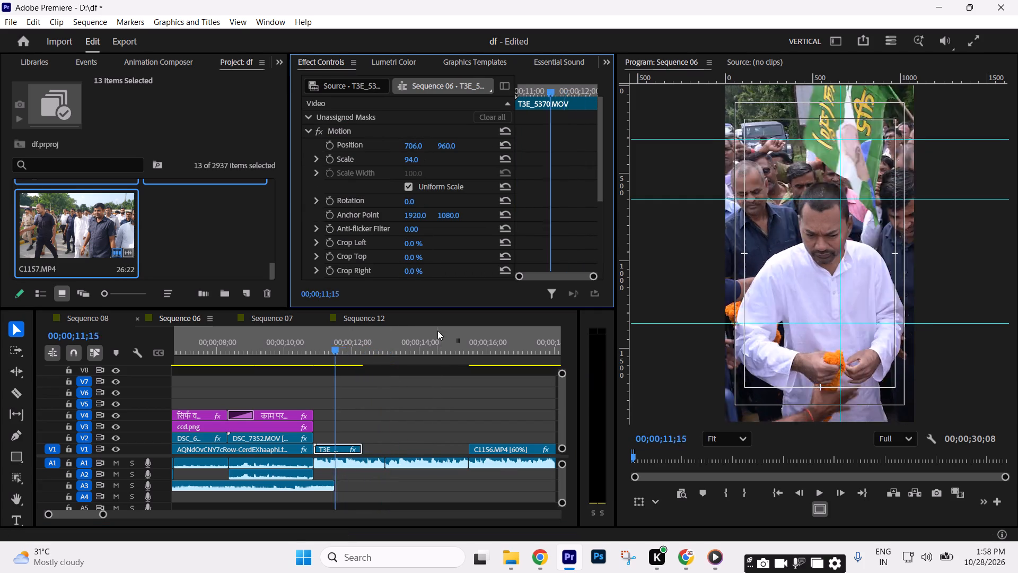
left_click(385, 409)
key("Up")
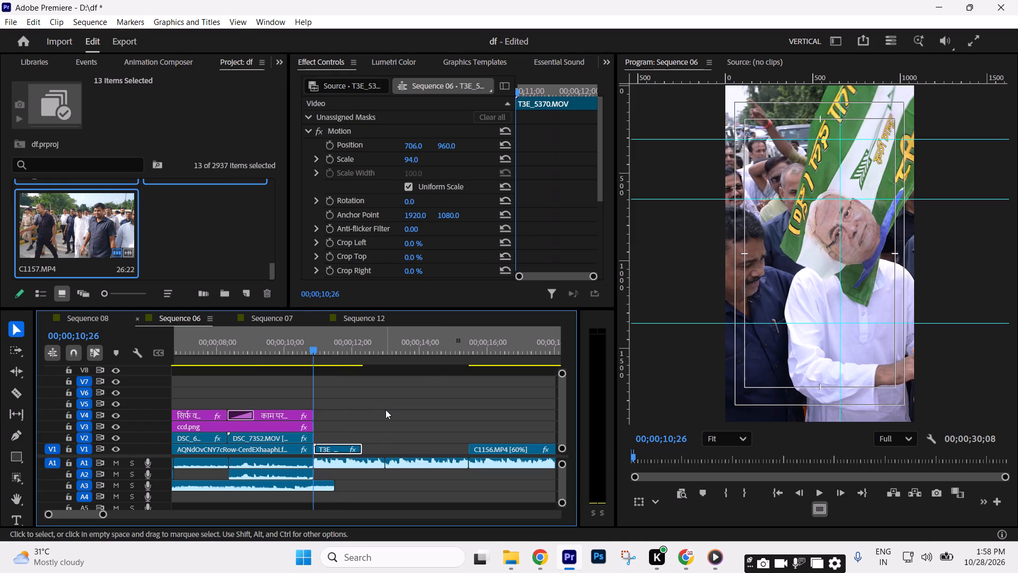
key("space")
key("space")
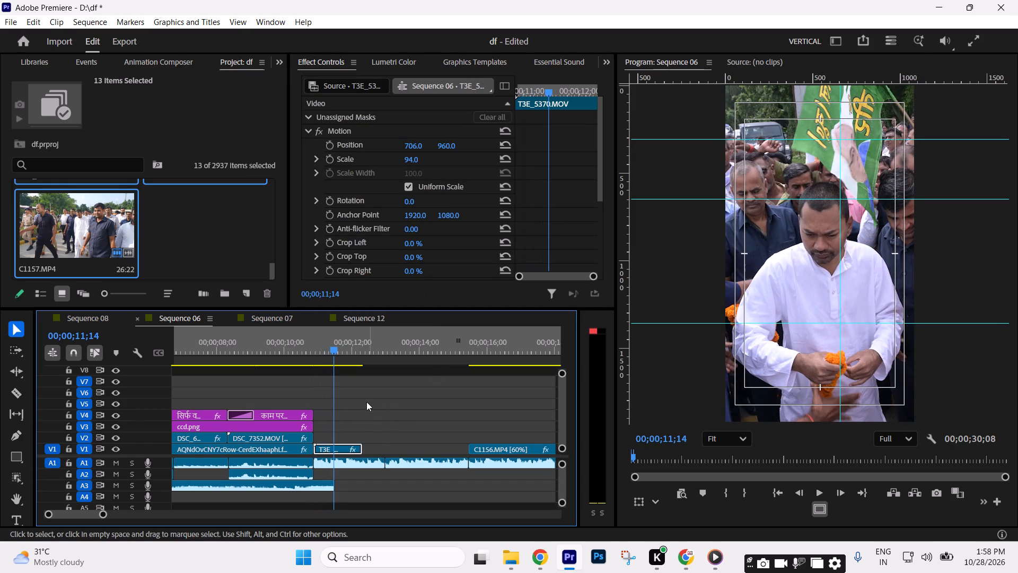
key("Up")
Start keyframing the T3E_5370 clip's position at its first frame, 00;00;10;26, with horizontal position 521.
left_click(329, 147)
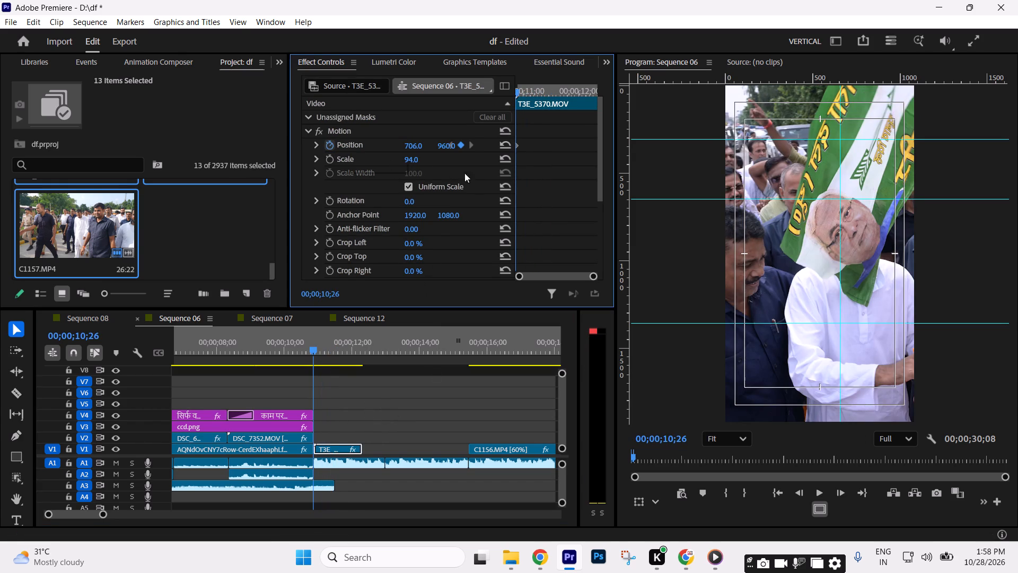
left_click_drag(417, 147, 321, 149)
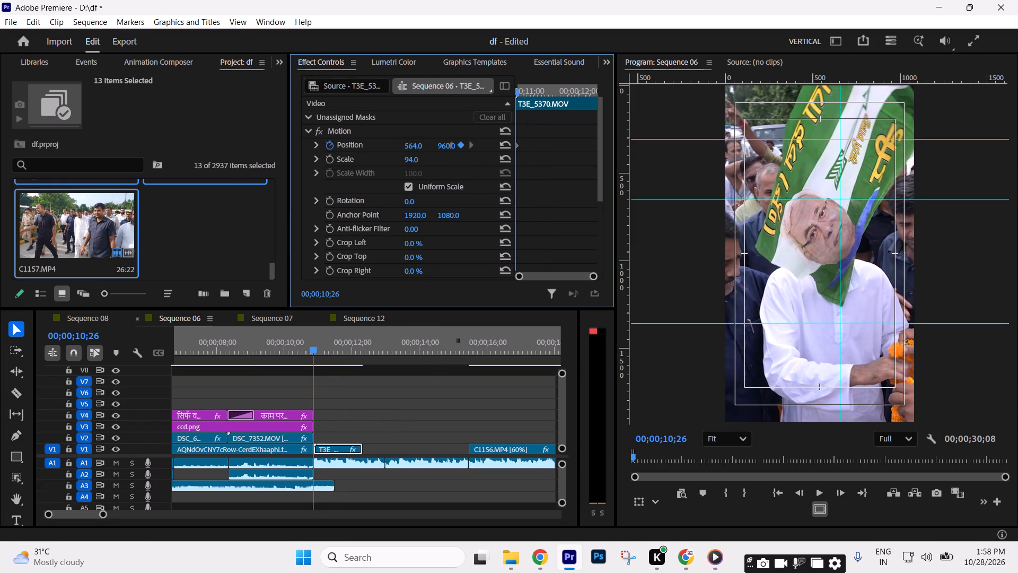
left_click_drag(321, 149, 295, 152)
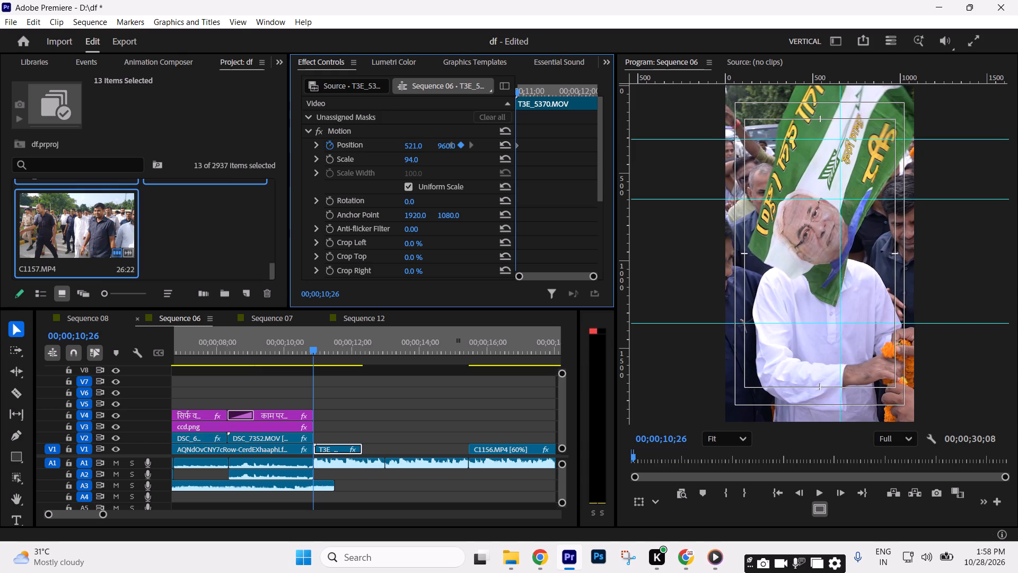
left_click_drag(295, 152, 294, 152)
Add a second position keyframe to the T3E_5370 clip at 00;00;11;11 with horizontal position 696.
key("Right")
key("Right")
key("Right")
key("Right")
key("Right")
key("Right")
key("Right")
key("Right")
key("Right")
key("Right")
key("Right")
key("Right")
key("Right")
key("Right")
key("Right")
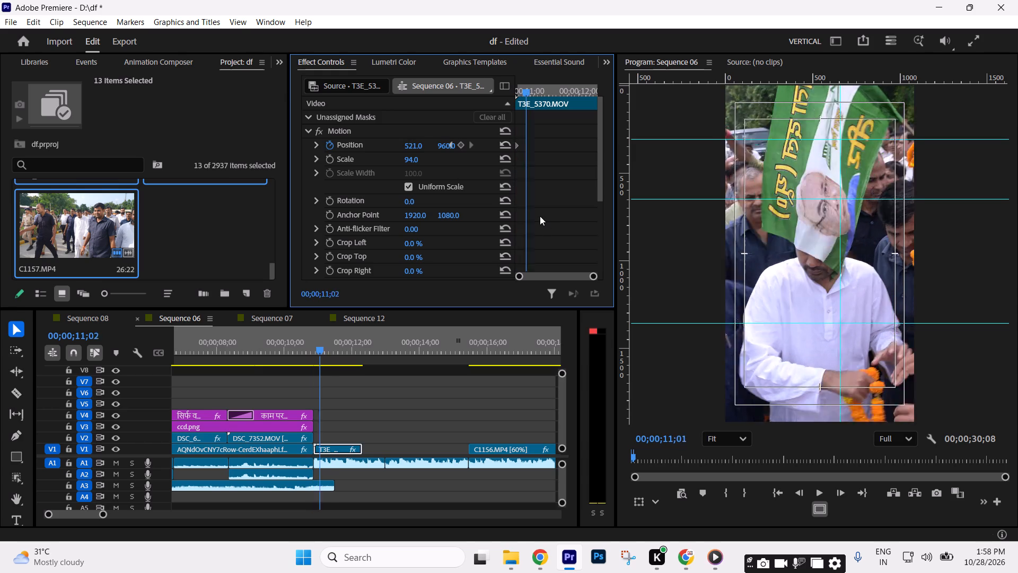
left_click_drag(410, 147, 492, 153)
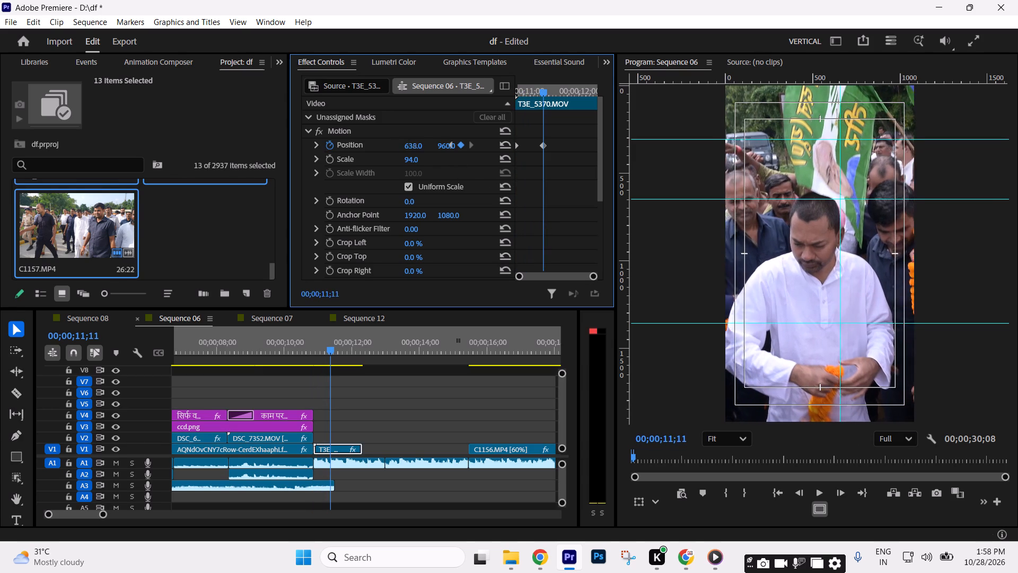
left_click_drag(492, 153, 531, 158)
Review the animated reframing of the T3E_5370 clip frame by frame and in playback from its start.
key("Right")
key("Right")
key("Right")
key("Right")
key("Right")
key("Right")
key("Right")
key("Right")
key("Right")
key("Right")
key("Right")
key("Right")
key("Right")
key("Right")
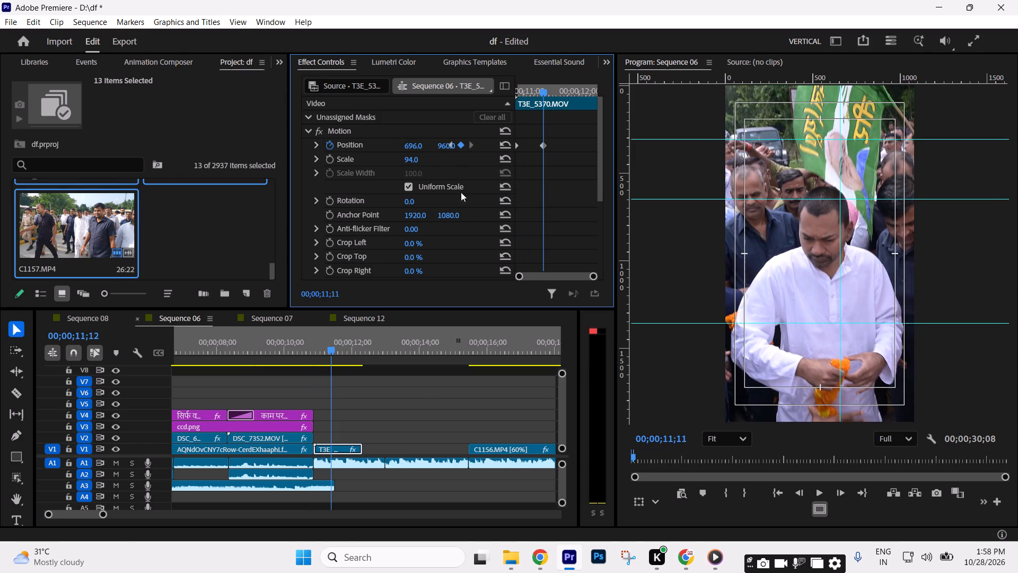
key("Right")
key("Right")
key("Right")
key("Right")
key("Right")
key("Right")
key("Right")
key("Right")
key("Right")
key("Right")
key("Right")
key("Right")
key("Right")
key("Right")
key("Right")
key("Right")
key("Right")
key("Right")
key("Right")
key("Right")
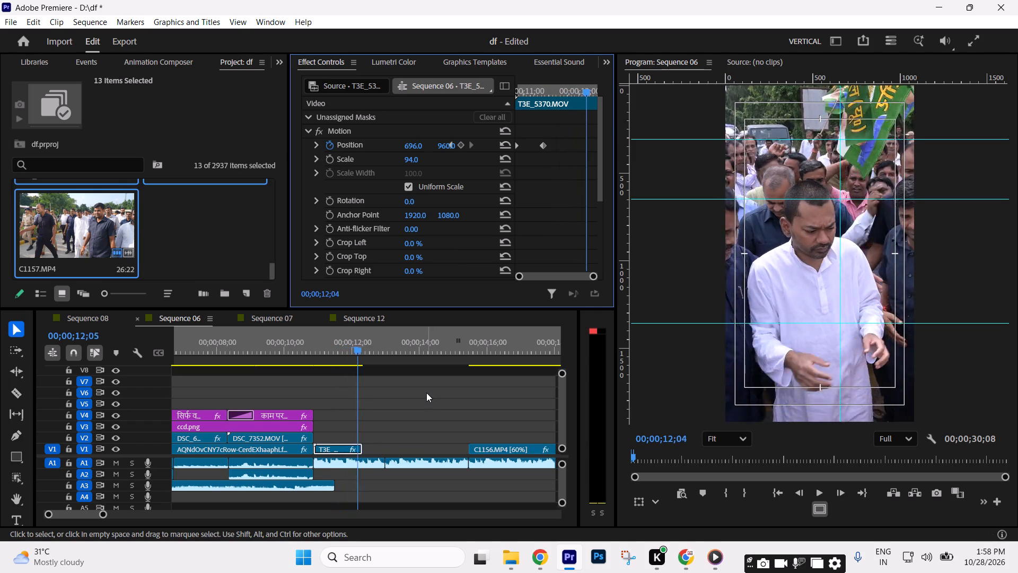
key("Up")
key("Up")
key("Up")
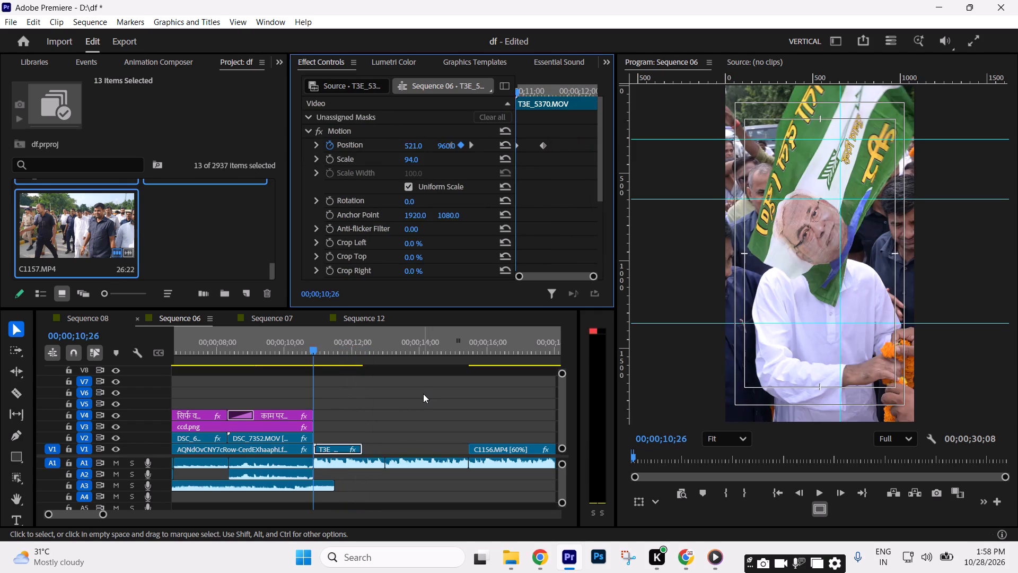
key("space")
key("space")
key("space")
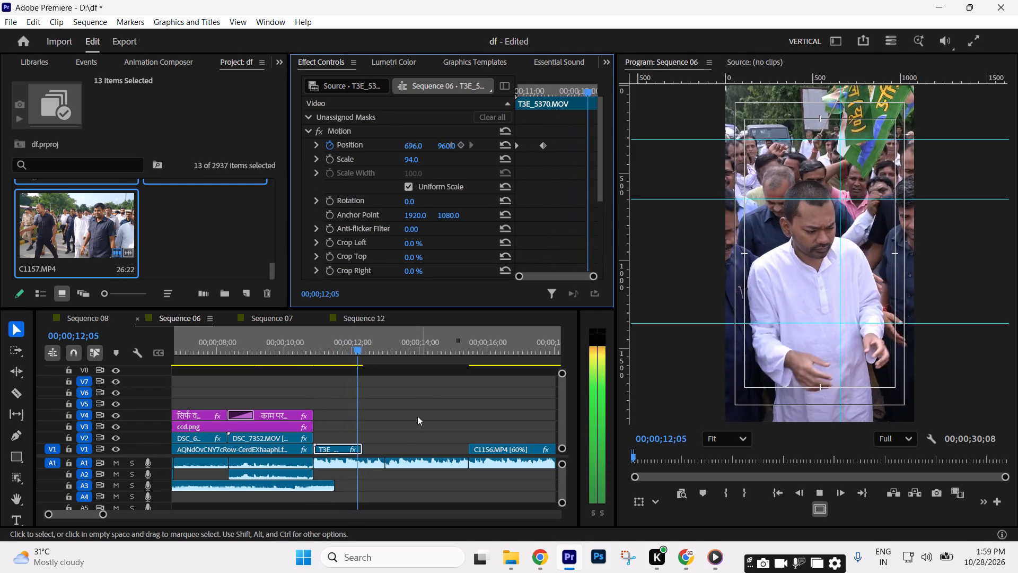
key("space")
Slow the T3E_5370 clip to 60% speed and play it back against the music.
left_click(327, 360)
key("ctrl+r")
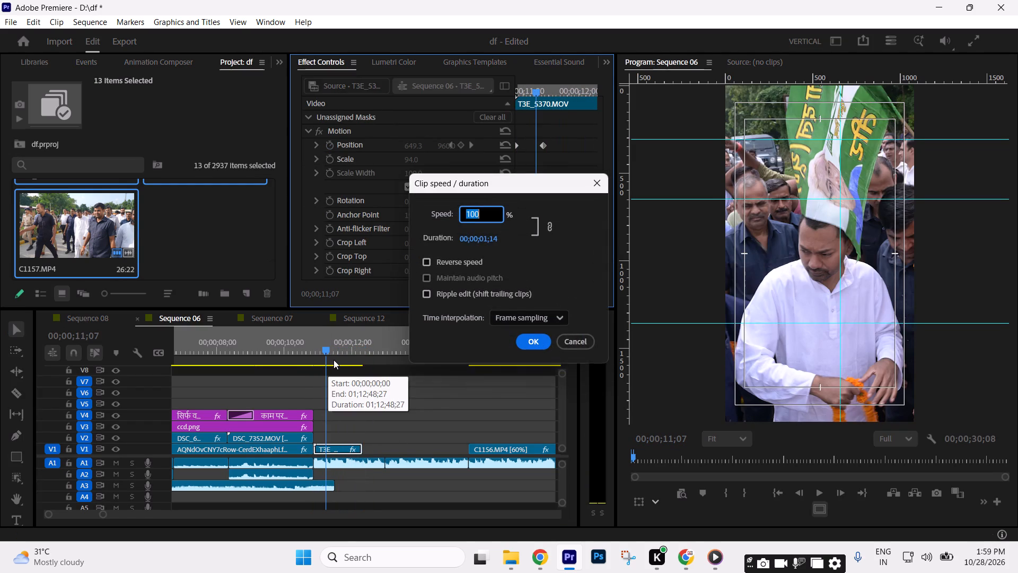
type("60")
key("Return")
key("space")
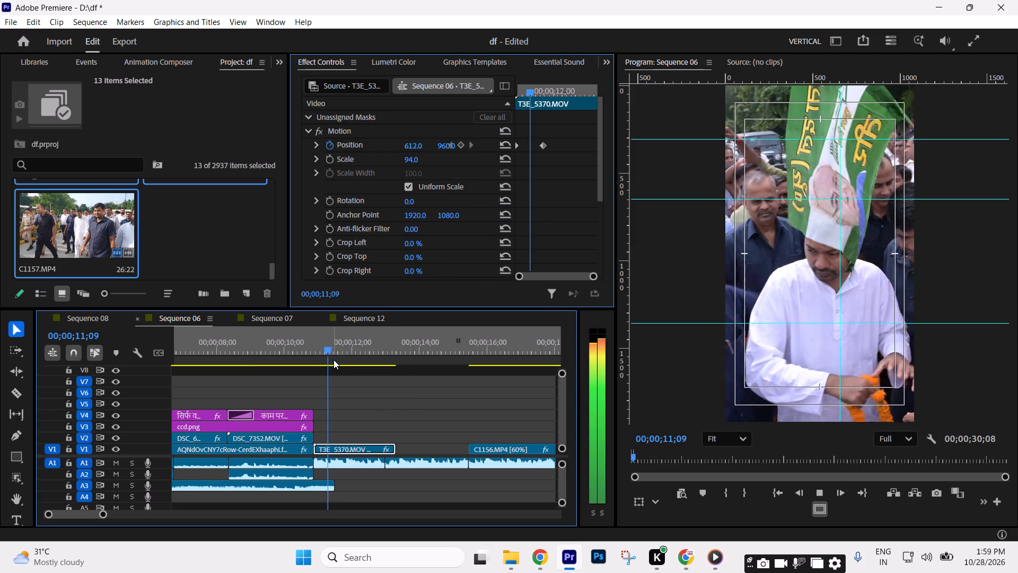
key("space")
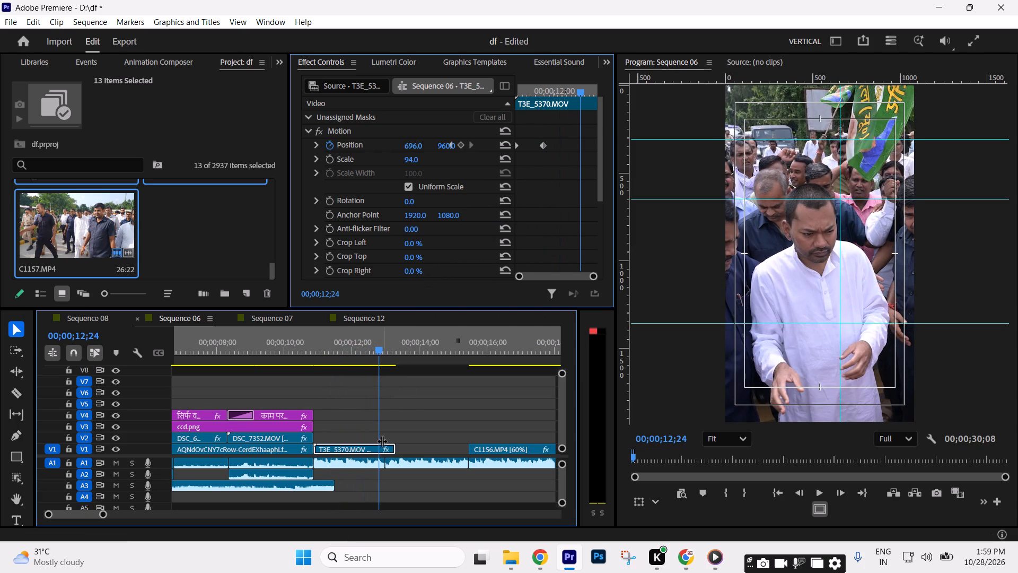
Set the T3E_5370 clip's speed to 70% and play back its end.
key("ctrl+r")
type("50")
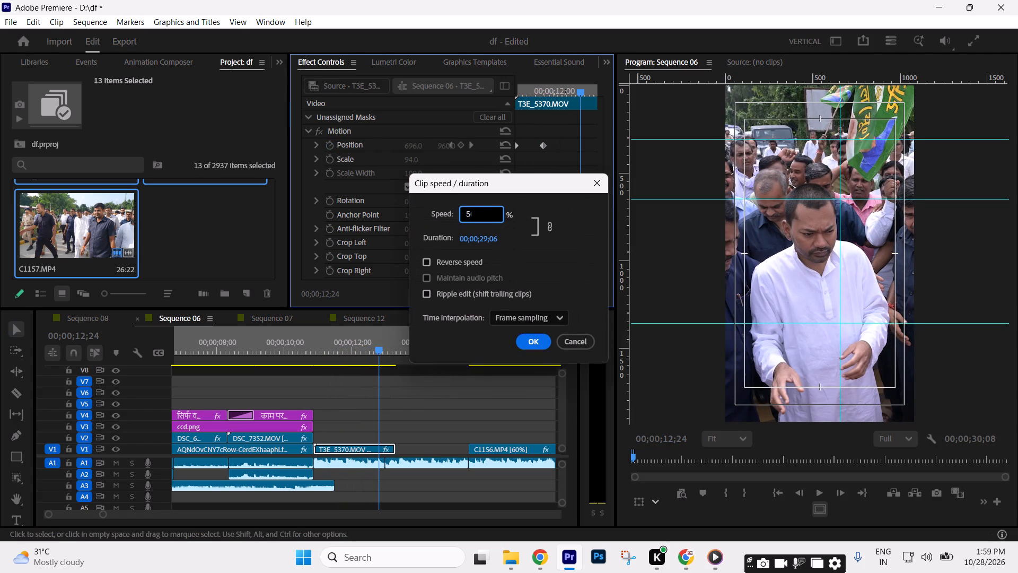
key("ctrl+a")
type("70")
key("Return")
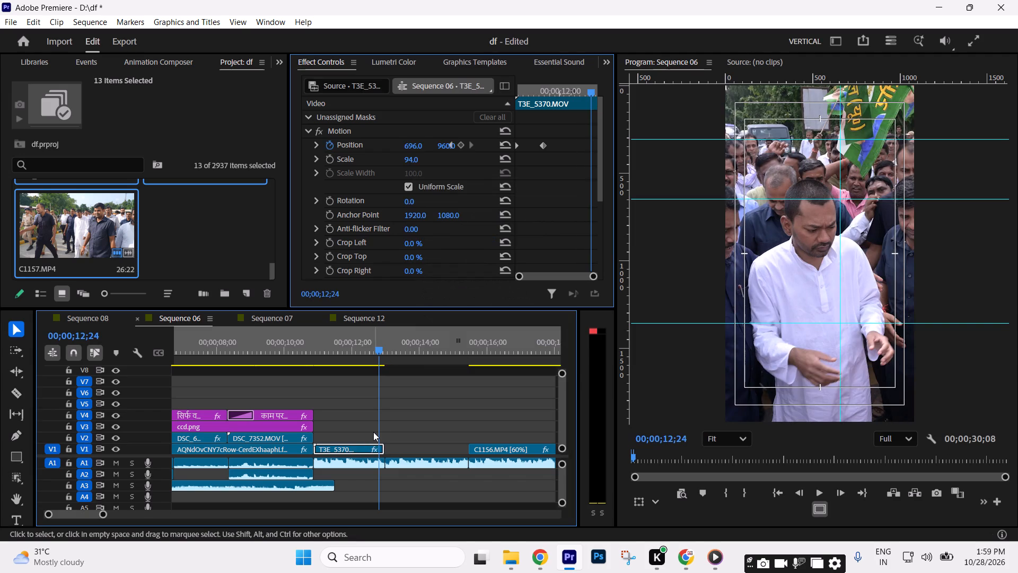
key("space")
key("space")
Find the next usable shot in the spare footage further along V1 and reframe the T3E_5409 clip with horizontal position 819.
left_click(425, 424)
type("---==-----=")
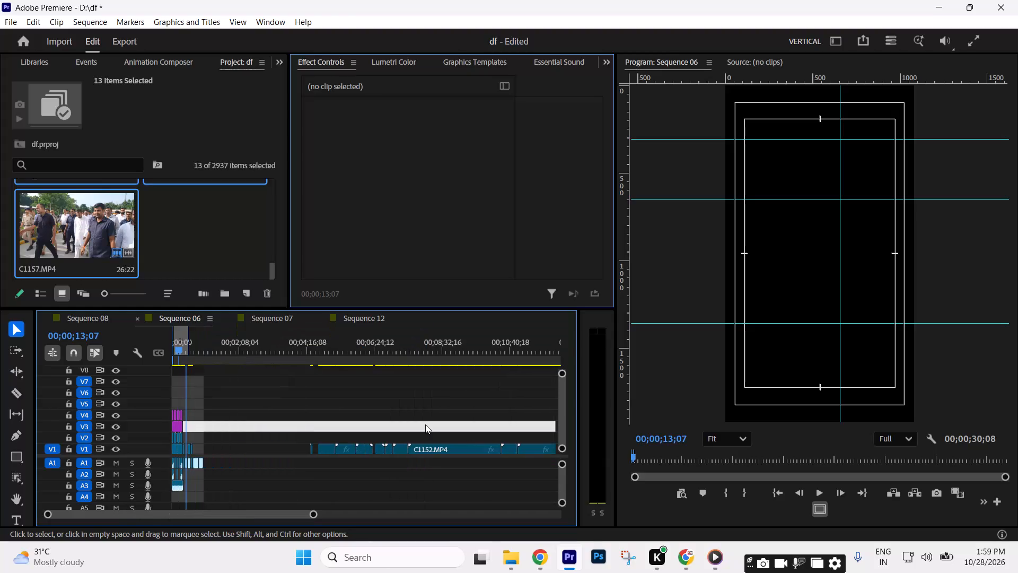
left_click_drag(310, 359, 393, 362)
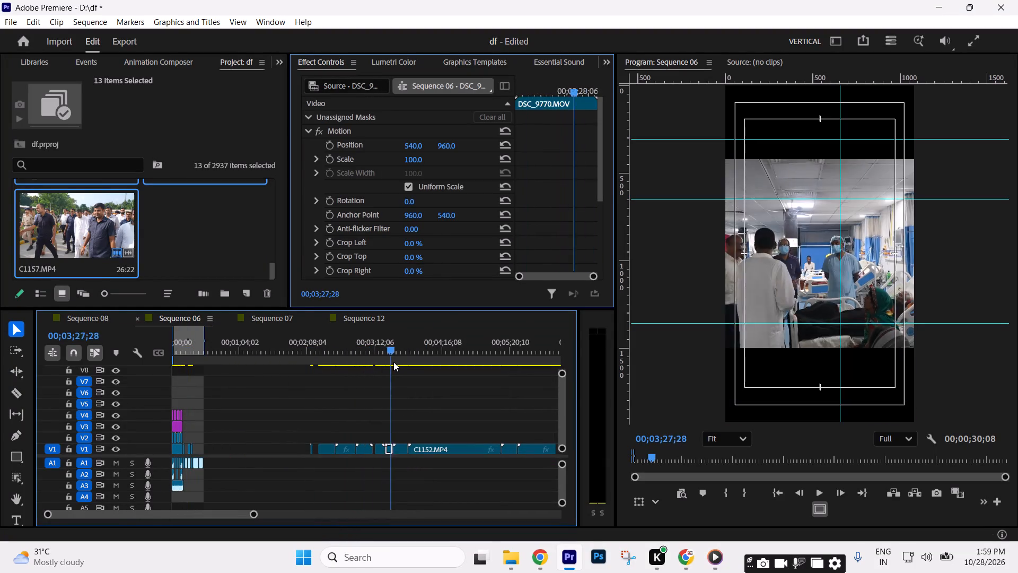
left_click_drag(393, 362, 365, 359)
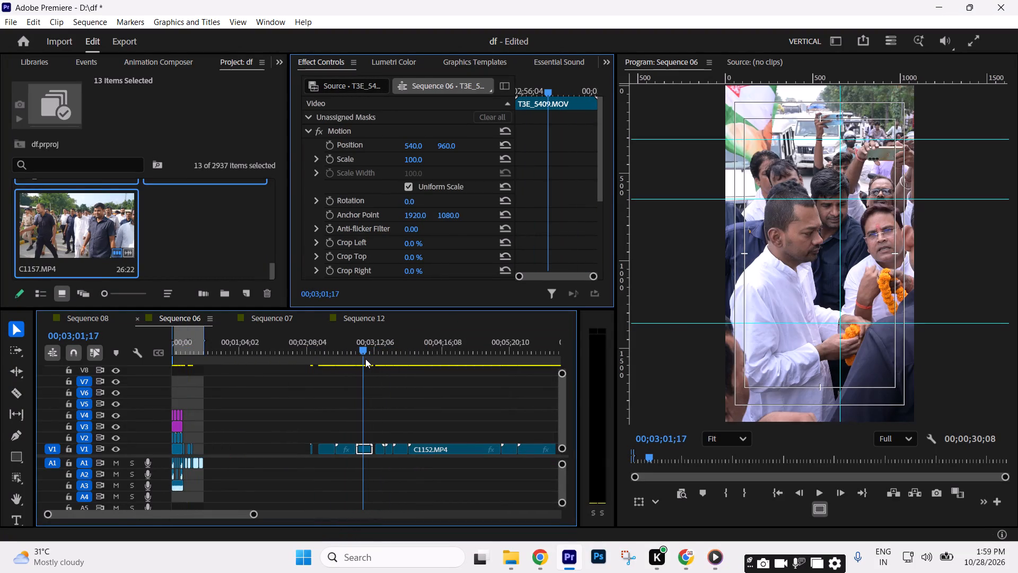
left_click_drag(365, 359, 363, 356)
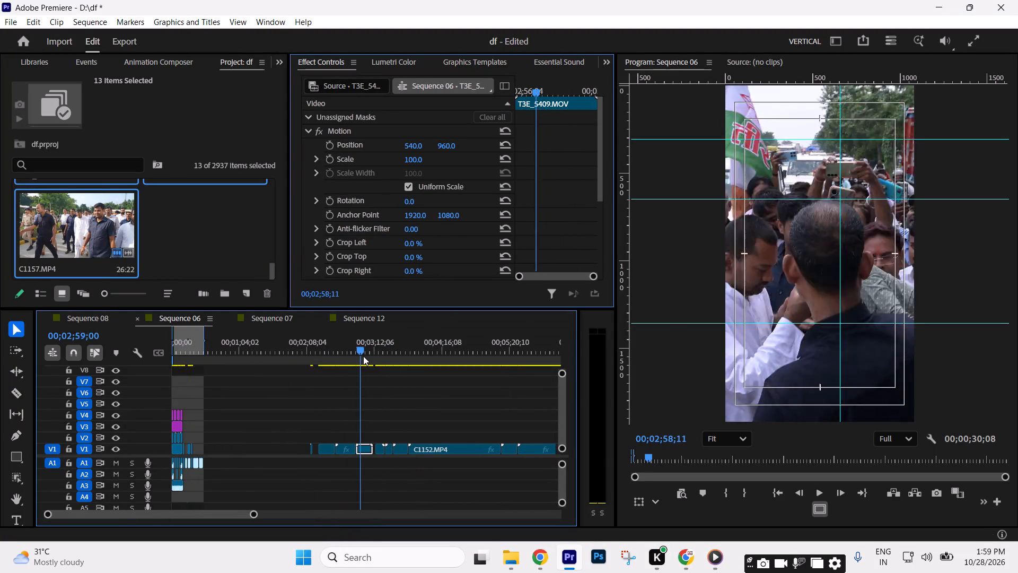
left_click_drag(363, 356, 366, 357)
type("==")
key("equal")
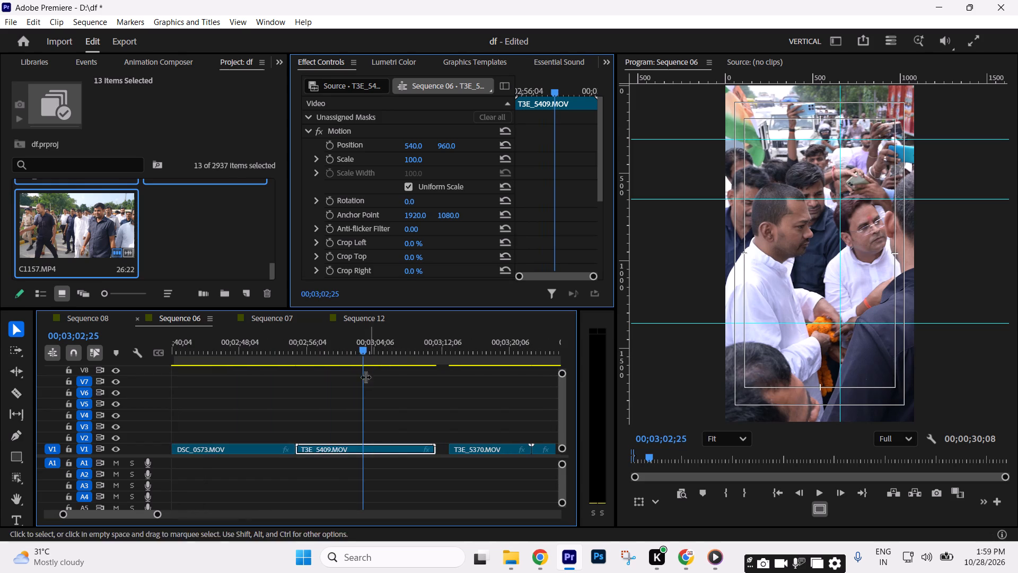
left_click_drag(311, 353, 340, 361)
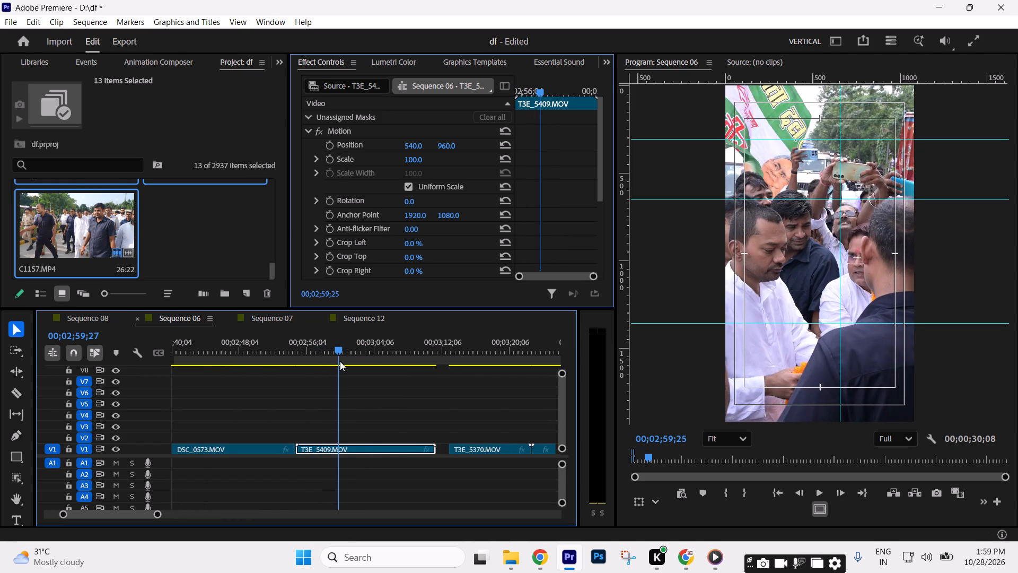
left_click_drag(340, 361, 339, 361)
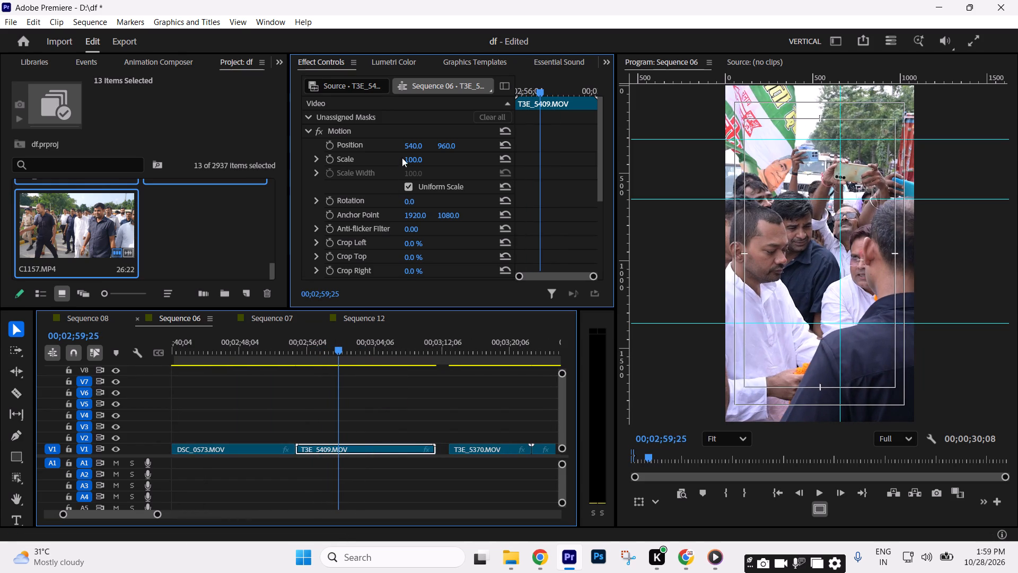
left_click_drag(409, 144, 593, 162)
Split T3E_5409 at about 00;02;59;20 and 00;02;57;16, and cut the piece between the splits to the clipboard.
left_click(339, 349)
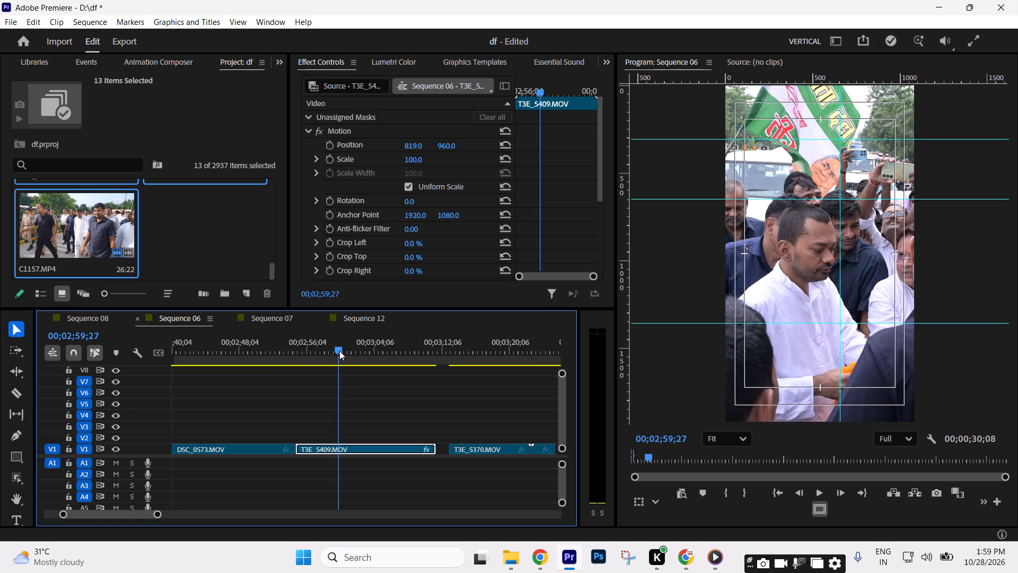
key("c")
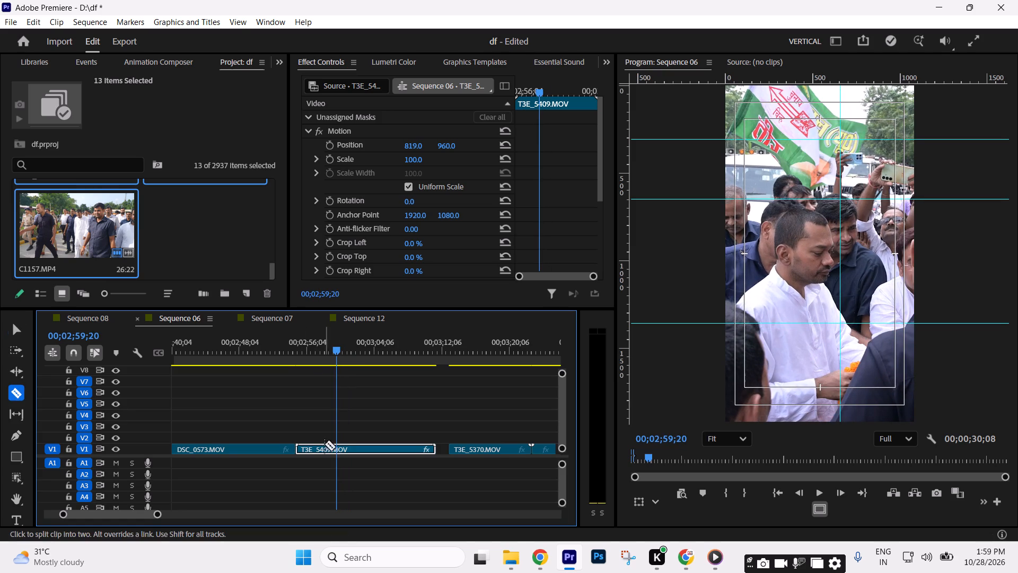
left_click(338, 448)
key("v")
left_click_drag(339, 346, 328, 348)
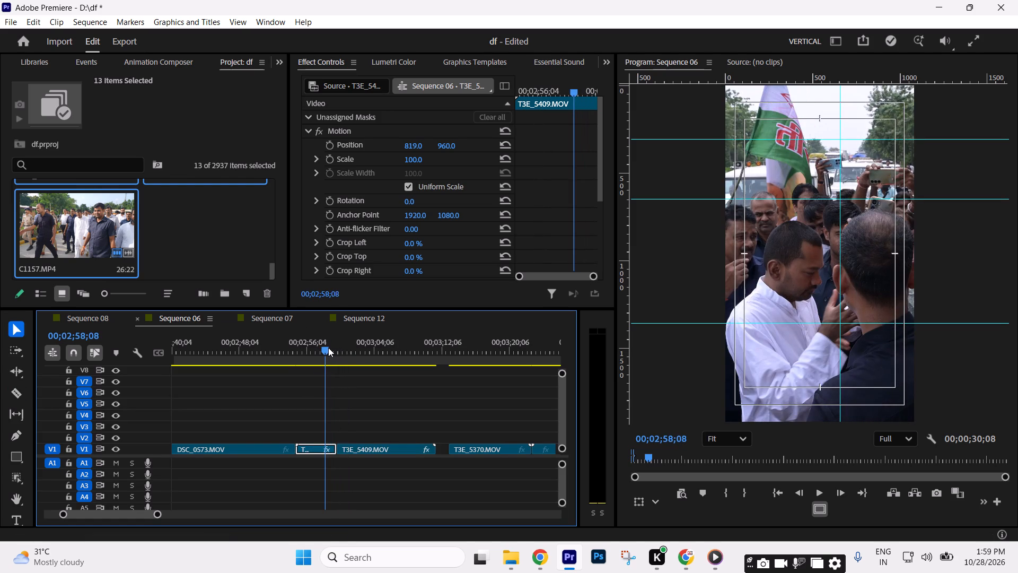
left_click_drag(328, 348, 323, 348)
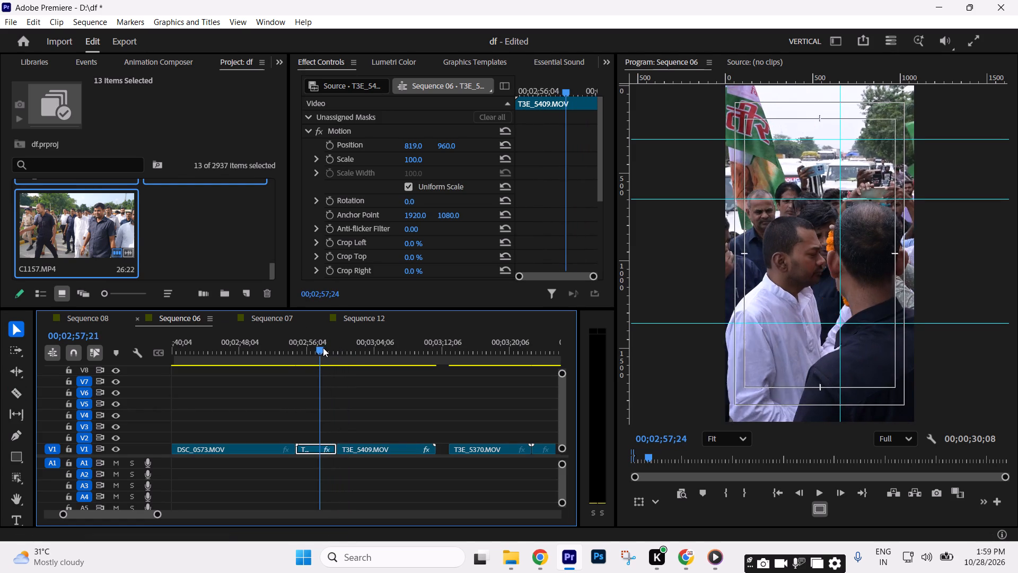
left_click_drag(323, 348, 322, 348)
key("c")
left_click(321, 446)
key("v")
left_click_drag(324, 428, 333, 438)
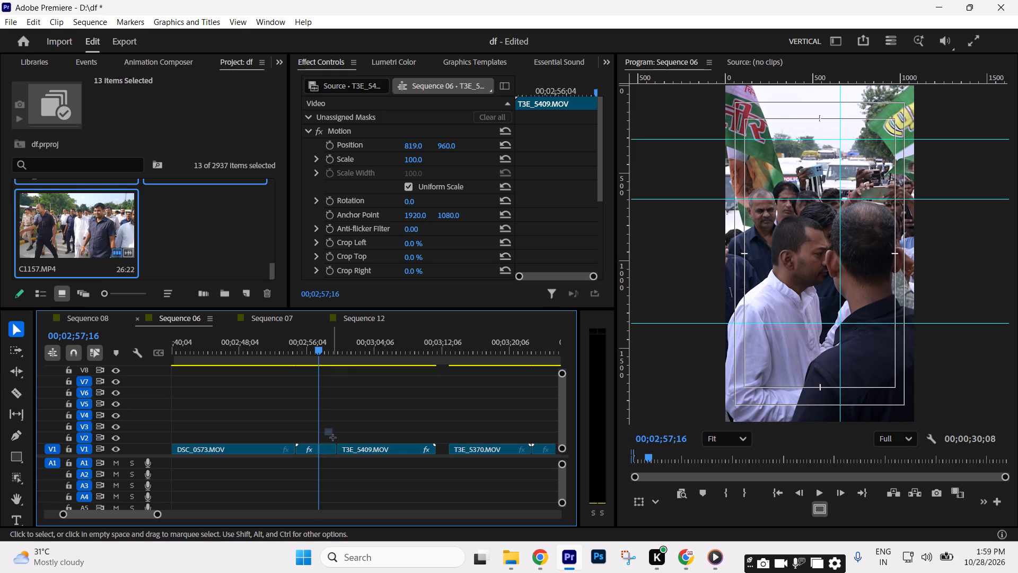
left_click_drag(333, 438, 335, 447)
key("ctrl+x")
Paste the cut T3E_5409 piece into the reel near the start of the sequence and place it on V2 above the gap after T3E_5370.
left_click(362, 403)
key("minus")
key("minus")
key("minus")
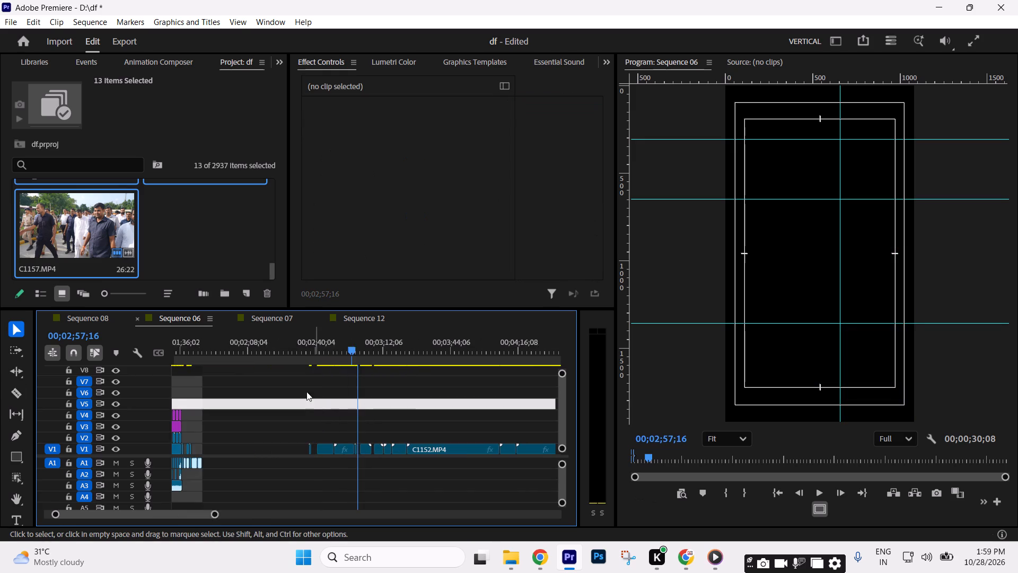
left_click_drag(229, 354, 183, 367)
key("equal")
key("equal")
key("equal")
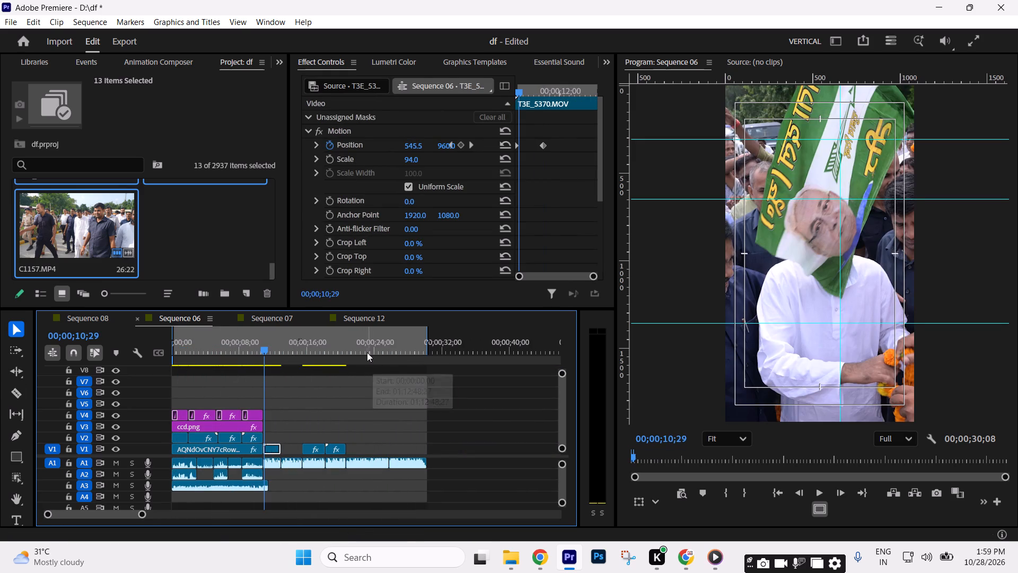
left_click(367, 352)
key("ctrl+v")
left_click_drag(375, 450, 371, 449)
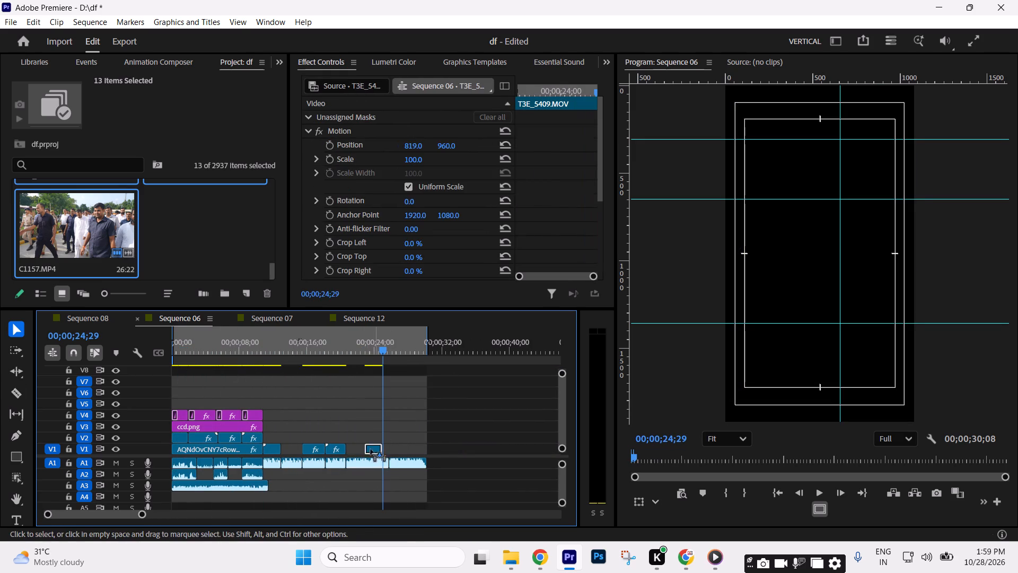
left_click_drag(371, 449, 292, 434)
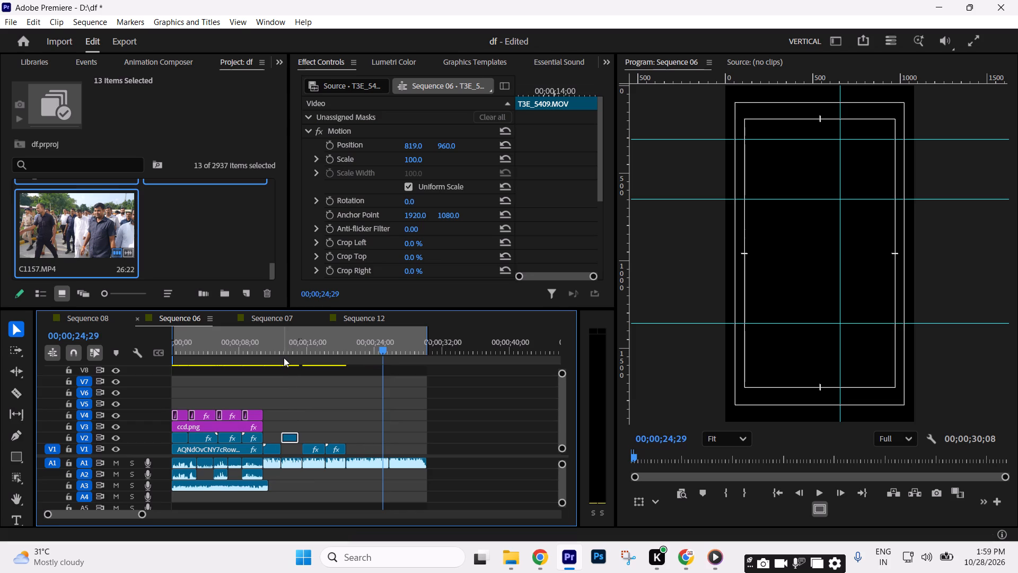
Play back T3E_5370 and drop the T3E_5409 piece onto V1 from 00;00;12;22, overwriting the end of T3E_5370.
left_click(283, 355)
type("==")
left_click(310, 353)
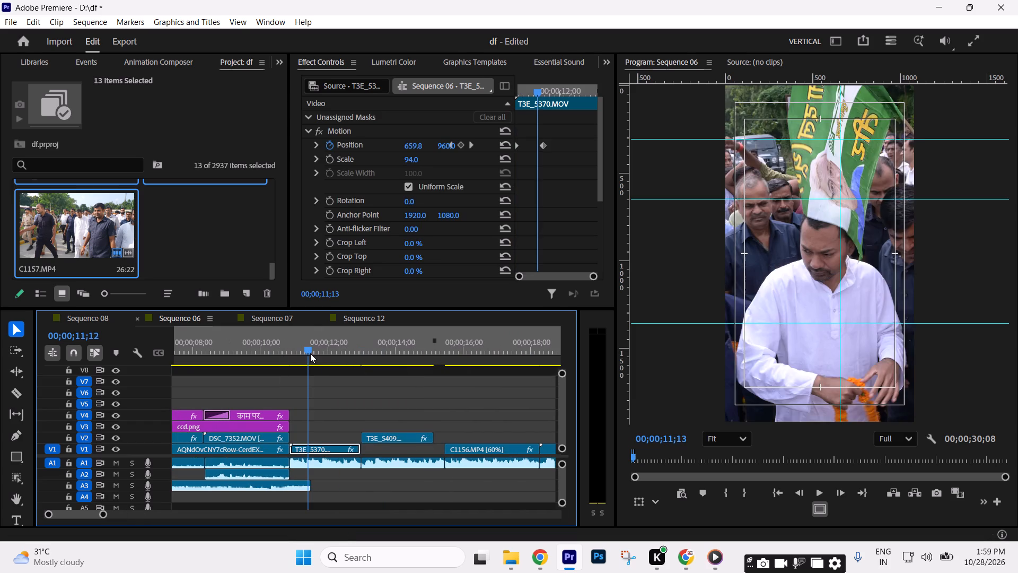
key("space")
key("space")
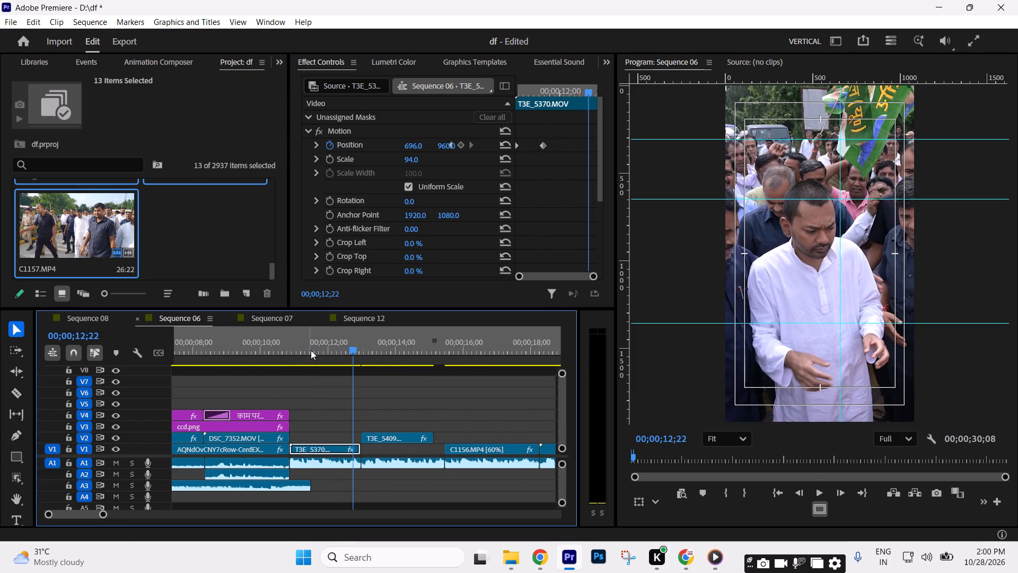
left_click_drag(385, 438, 378, 436)
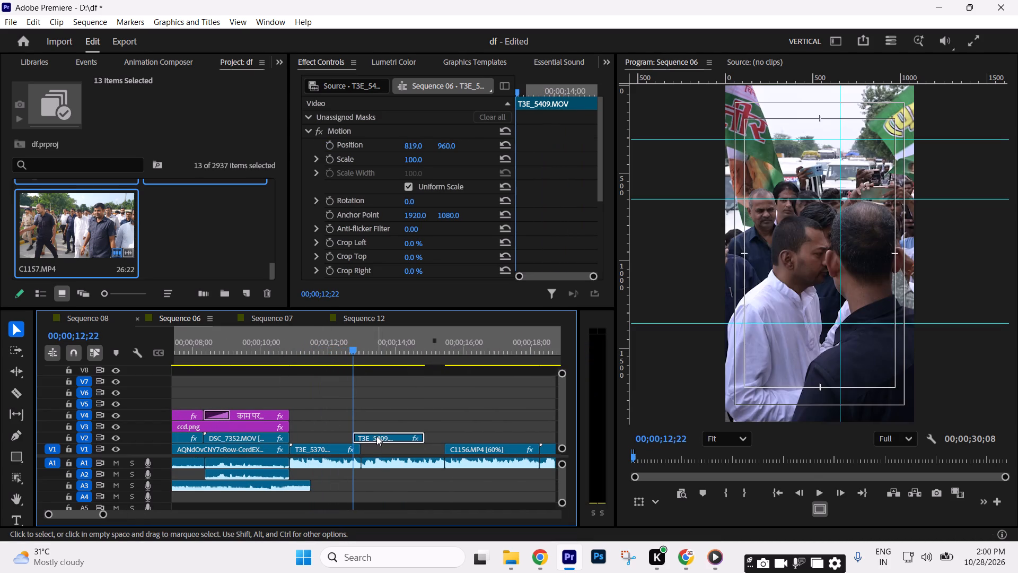
left_click_drag(376, 436, 375, 447)
Play back the T3E_5409 piece and trim its end to 00;00;14;09.
key("space")
key("space")
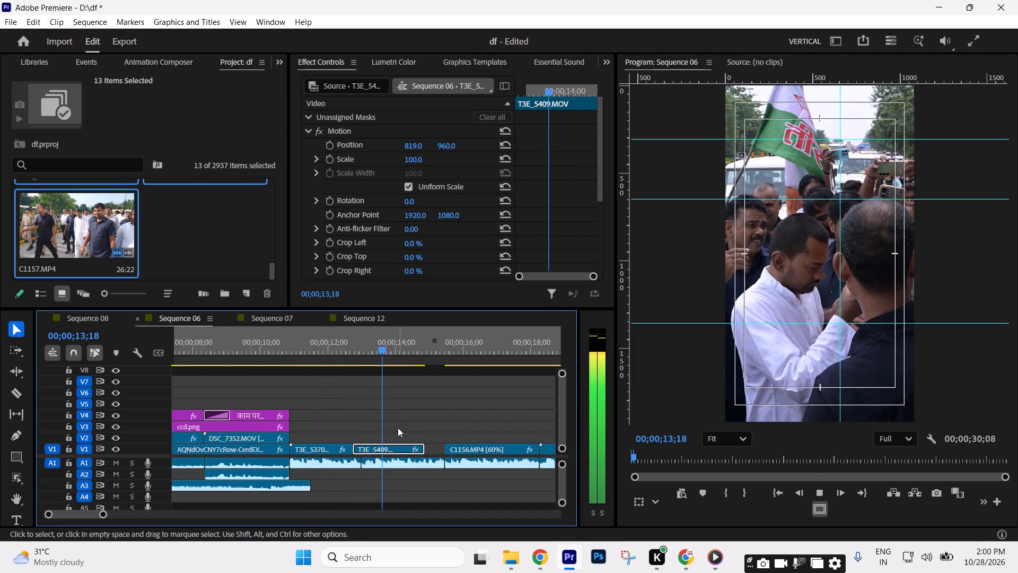
key("space")
key("space")
key("space")
key("space")
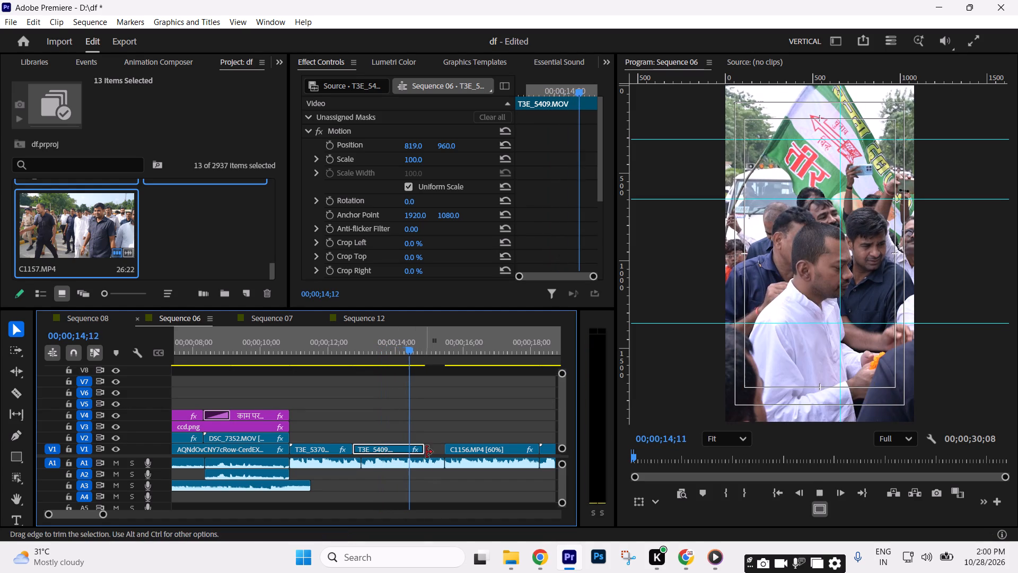
left_click(408, 350)
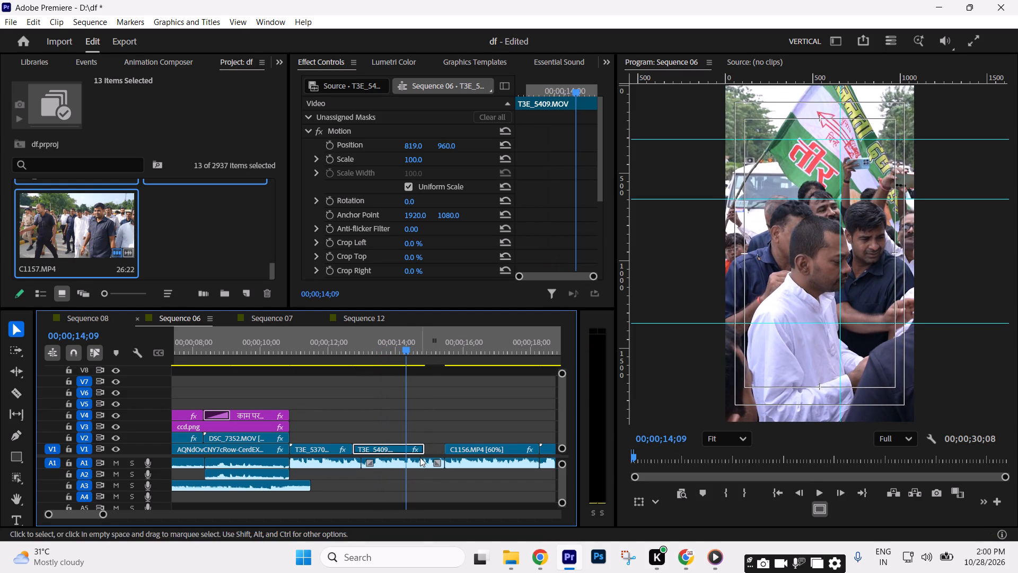
left_click_drag(420, 446, 401, 444)
Find the crowd shot C1081 in the older edit at about 00;36;02;02 and copy it.
left_click(434, 409)
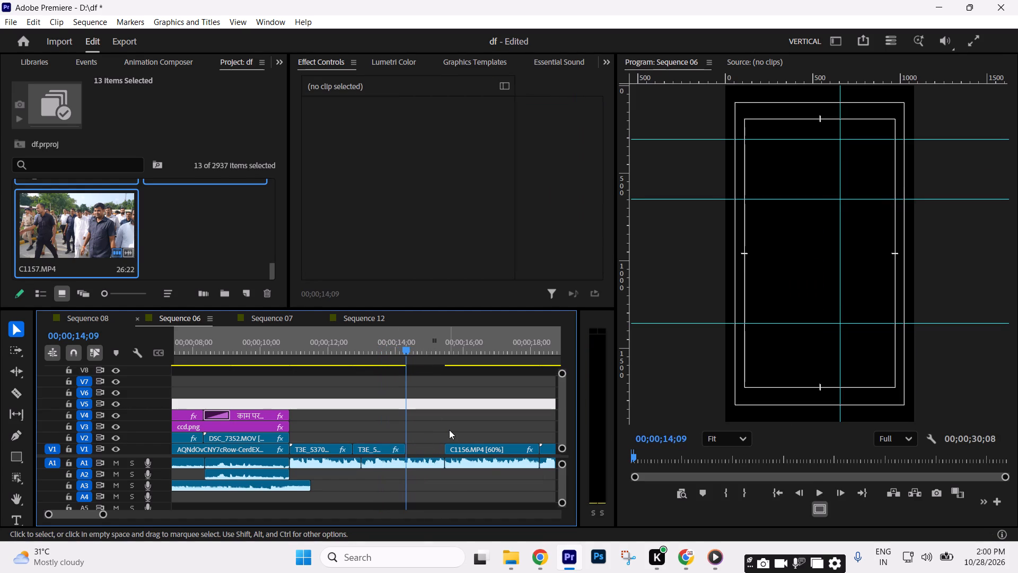
key("minus")
key("minus")
type("--")
key("minus")
key("minus")
key("minus")
key("minus")
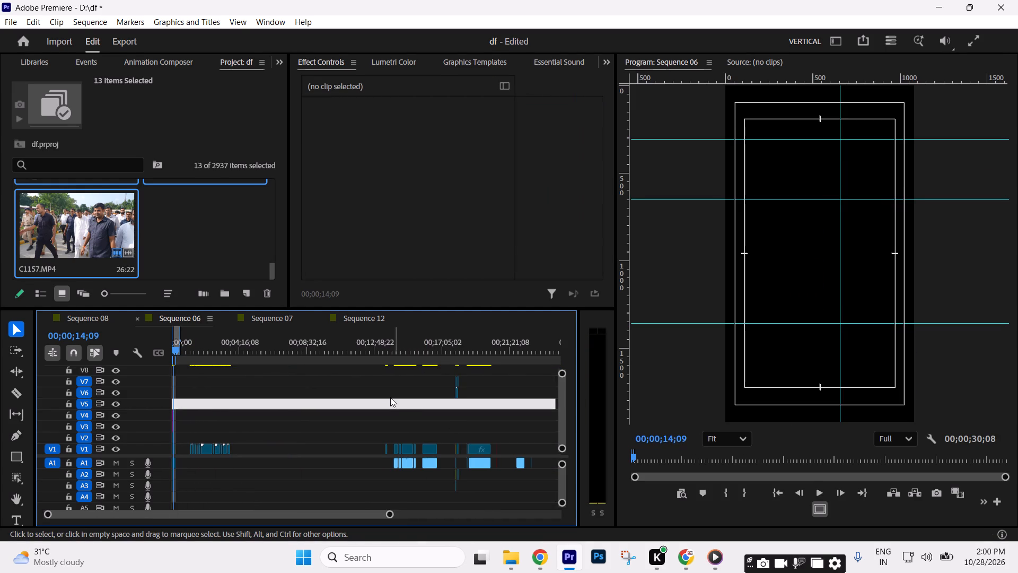
left_click_drag(401, 357, 460, 365)
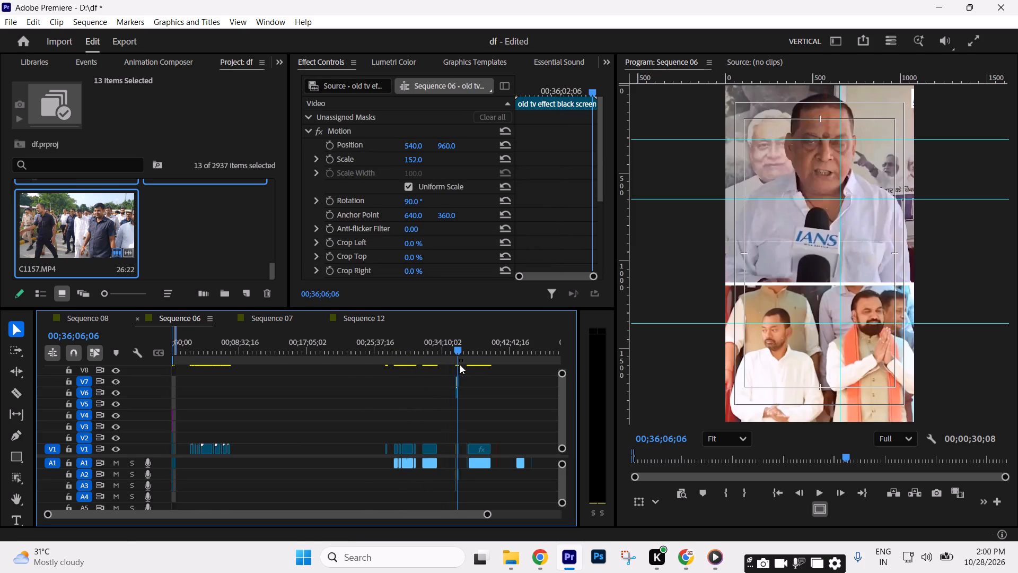
key("equal")
key("equal")
key("equal")
key("equal")
key("equal")
key("equal")
left_click_drag(364, 354, 336, 361)
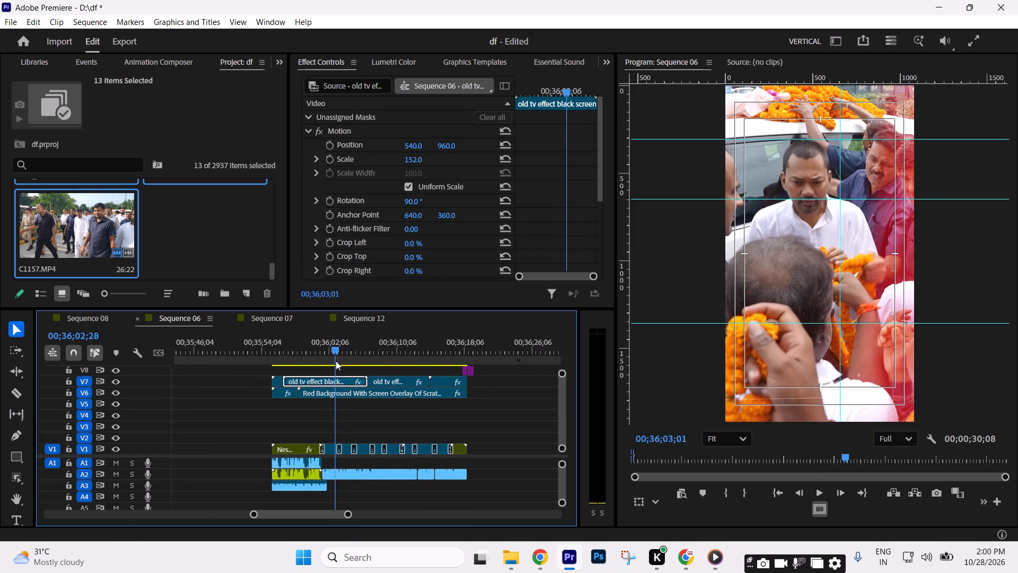
left_click_drag(336, 361, 329, 364)
key("equal")
key("equal")
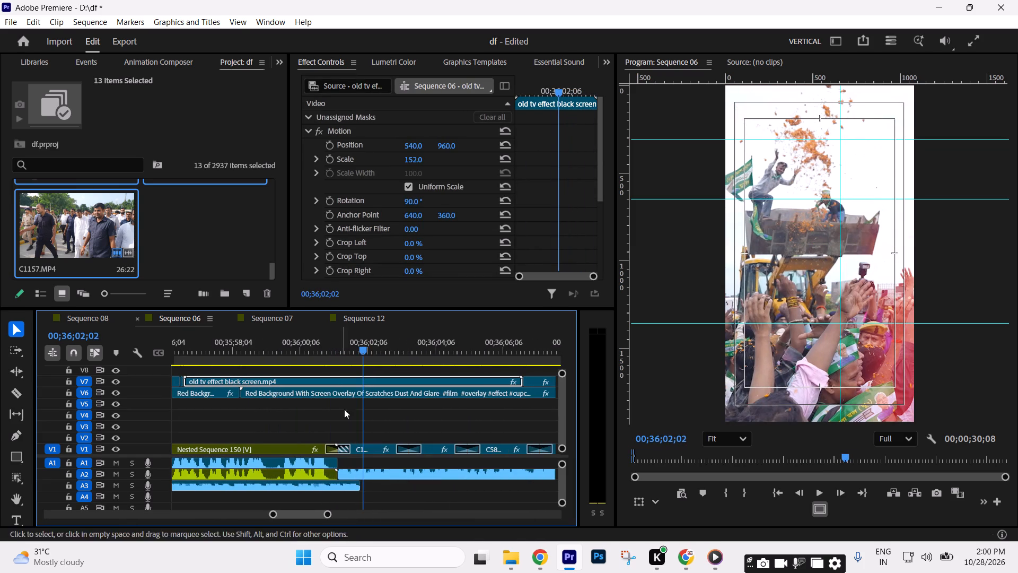
left_click(376, 449)
key("ctrl+c")
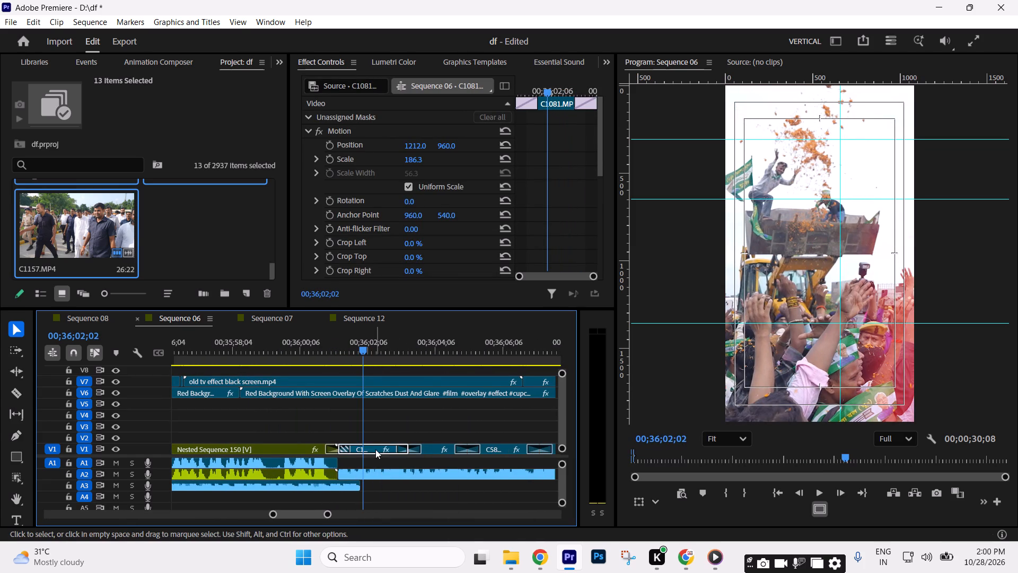
Paste C1081 into the reel near the start of the sequence and move it to V2 above the gap after T3E_5409.
key("minus")
key("minus")
key("minus")
key("minus")
key("minus")
key("minus")
key("minus")
left_click_drag(253, 345, 0, 355)
key("equal")
key("equal")
key("equal")
key("equal")
key("equal")
left_click(383, 355)
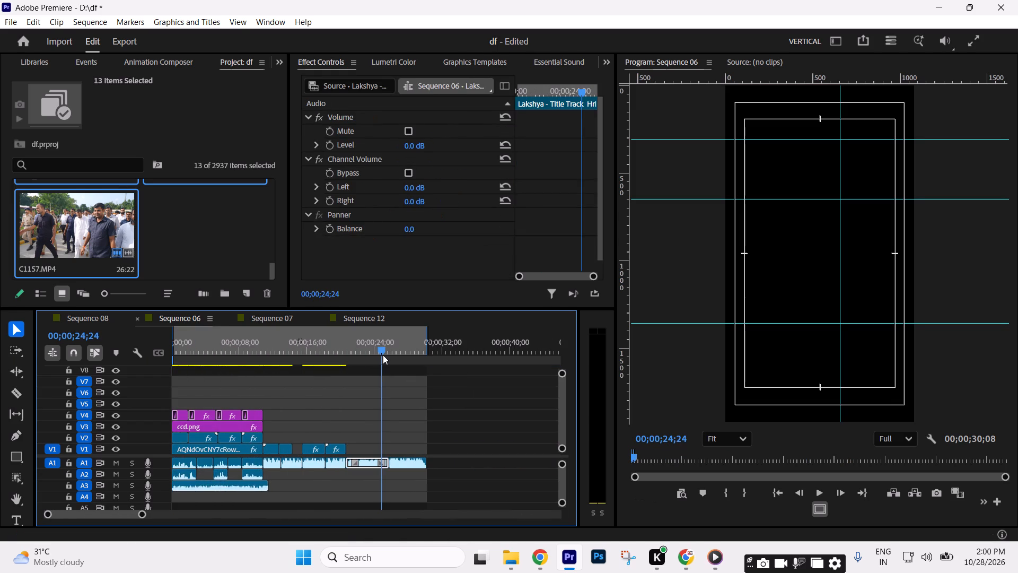
key("ctrl+v")
left_click_drag(389, 449, 336, 432)
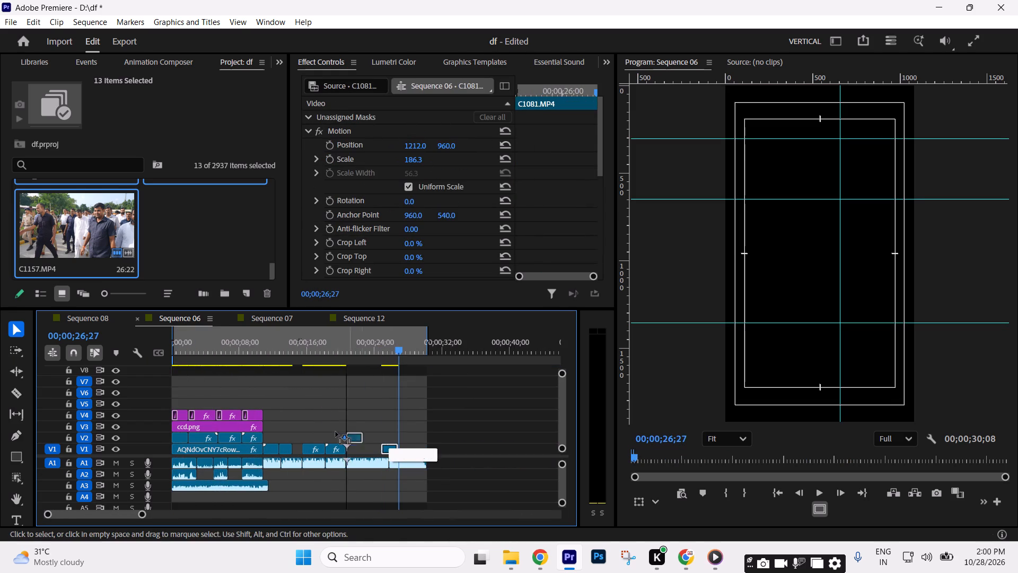
left_click_drag(336, 432, 298, 437)
Trim C1081 to end where C1156 starts and drop it into the V1 gap between T3E_5409 and C1156.
left_click(301, 352)
key("equal")
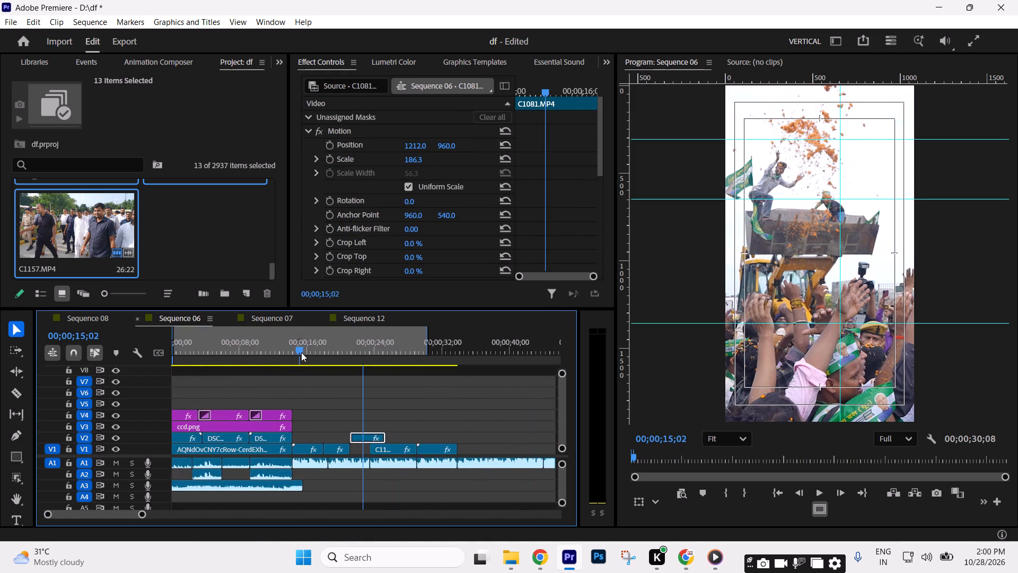
key("equal")
left_click_drag(413, 436, 387, 437)
left_click(340, 436)
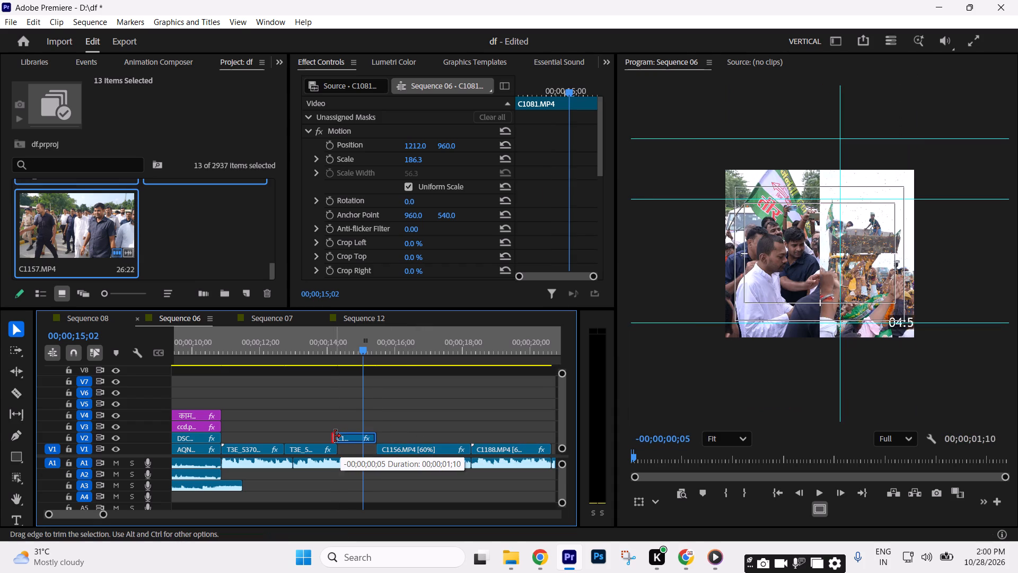
left_click_drag(354, 435, 354, 438)
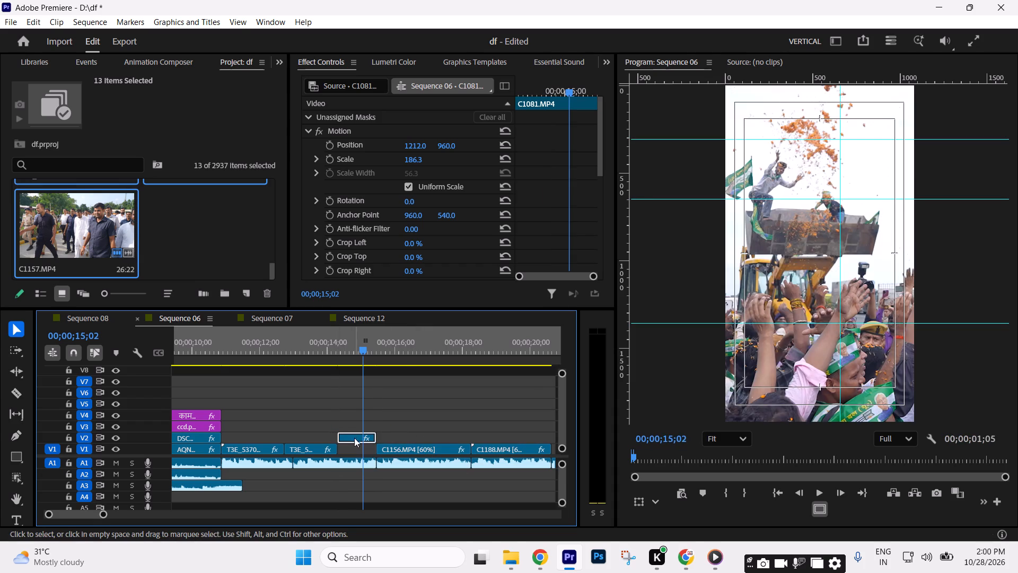
left_click_drag(354, 438, 353, 450)
Save the project with the filled gap.
left_click_drag(326, 348, 258, 364)
left_click(322, 395)
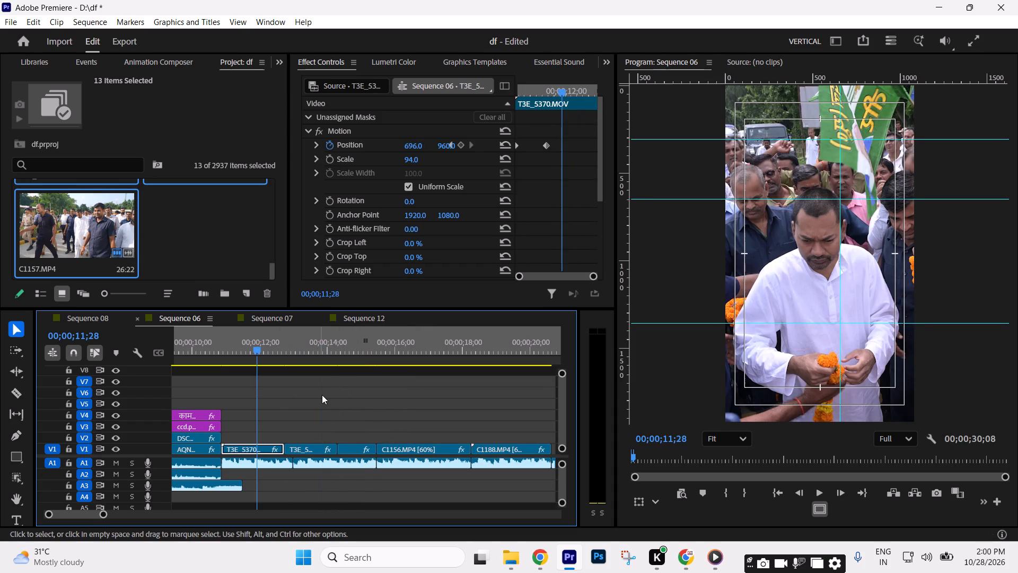
key("ctrl+s")
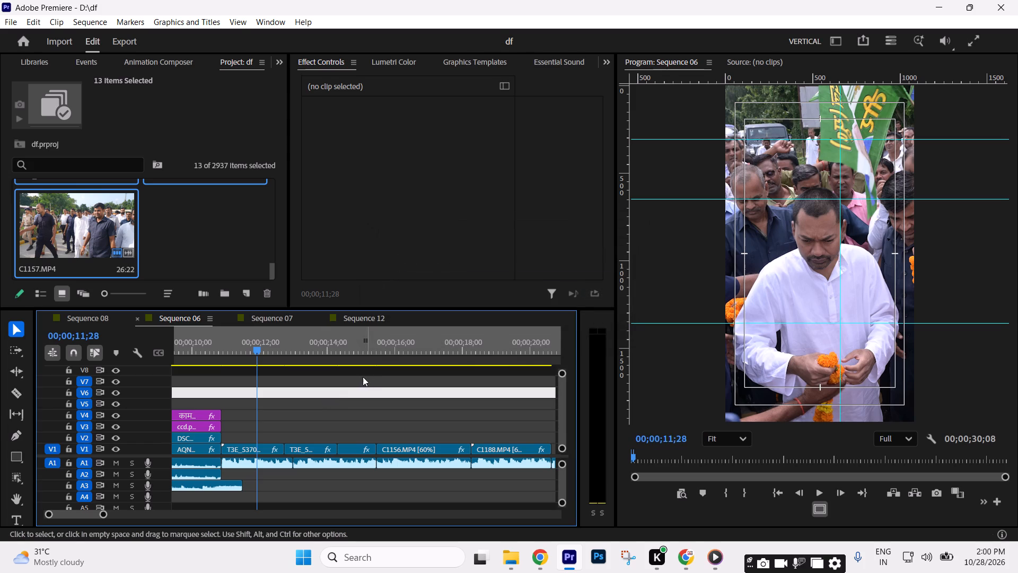
Play back the T3E_5370, T3E_5409 and C1081 cuts against the music into C1156, saving the project along the way.
left_click(294, 388)
left_click_drag(249, 349, 240, 350)
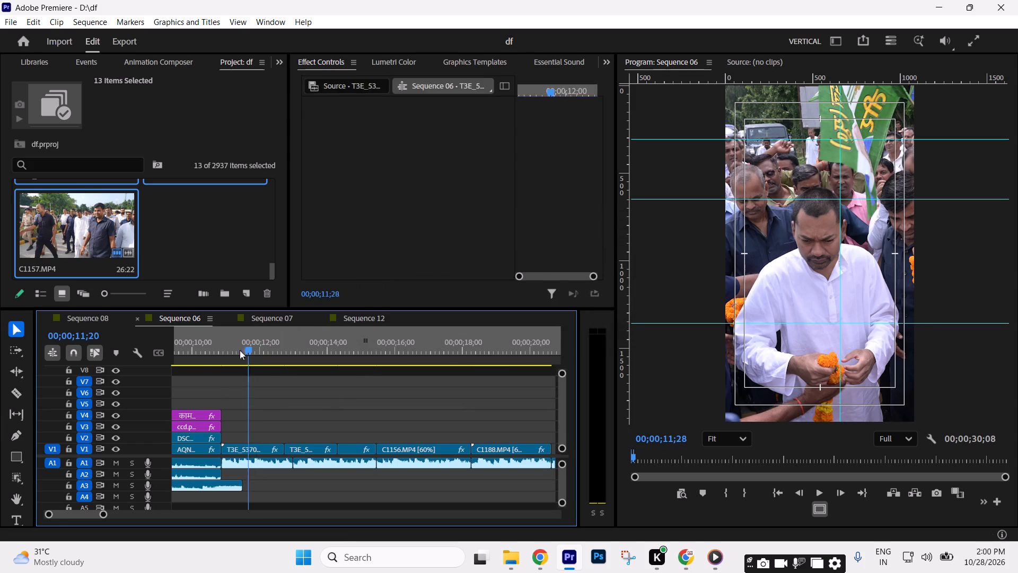
left_click_drag(240, 350, 213, 358)
key("space")
key("space")
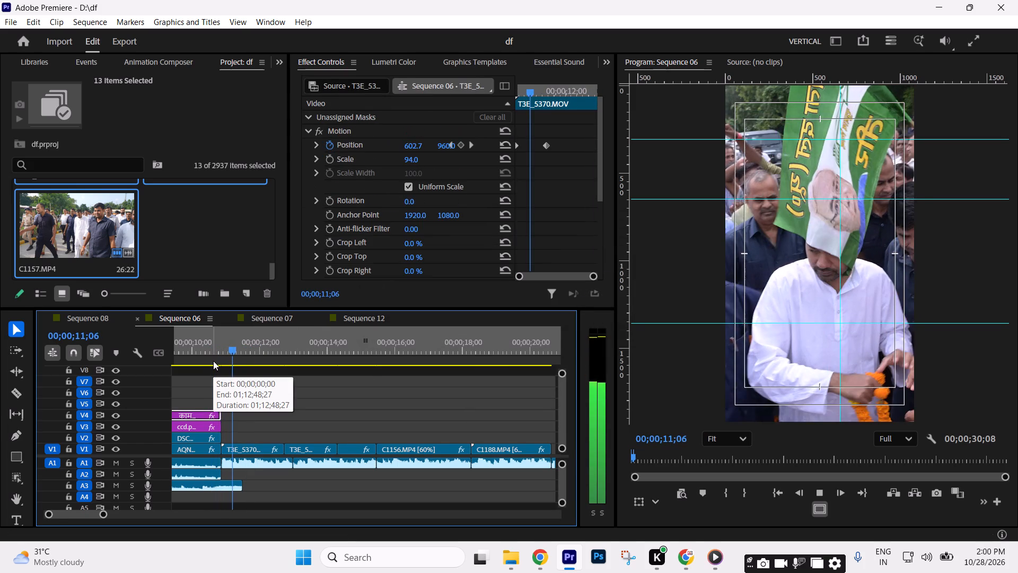
key("space")
key("space")
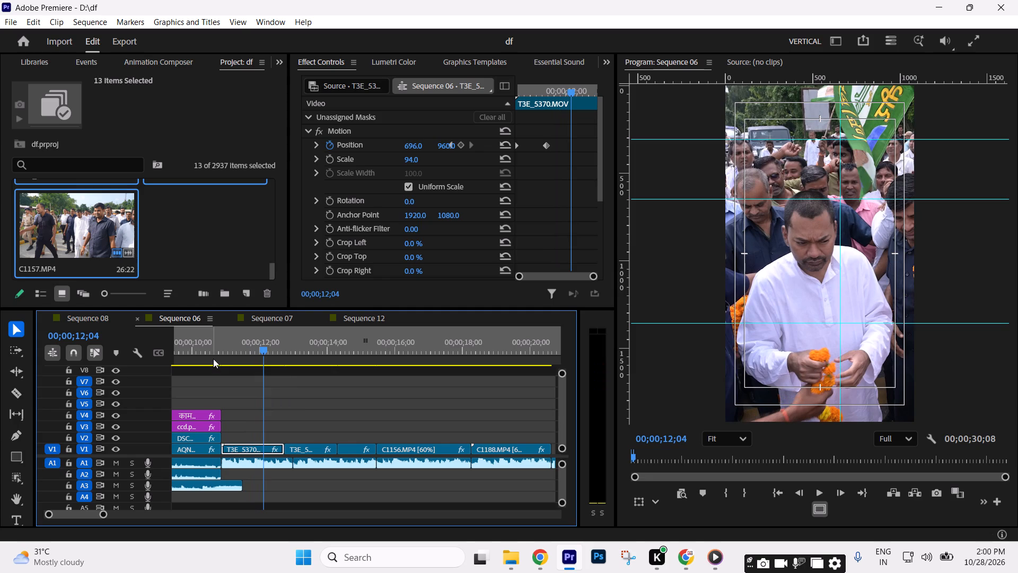
key("ctrl+s")
left_click(331, 406)
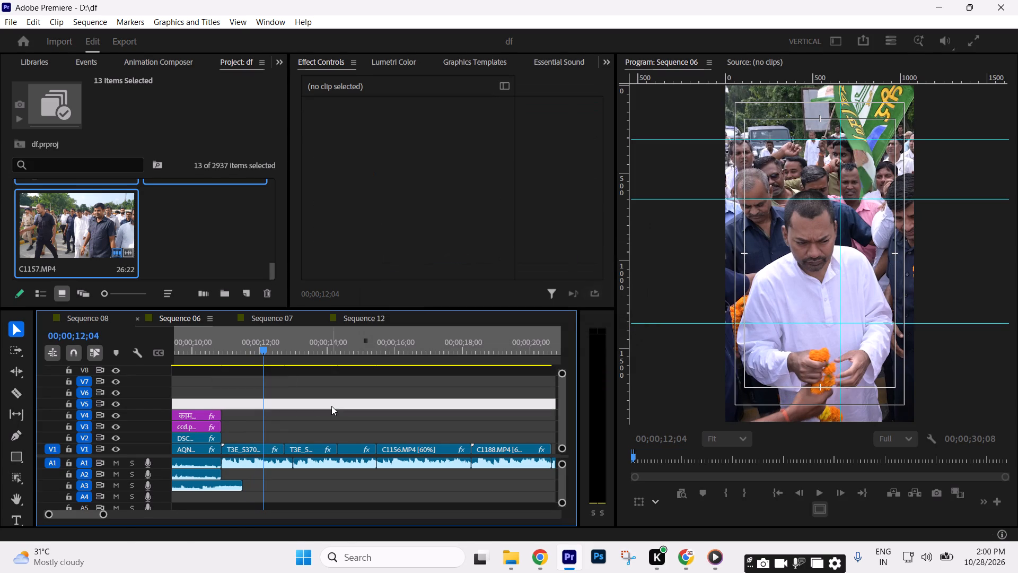
key("space")
key("space")
left_click(329, 405)
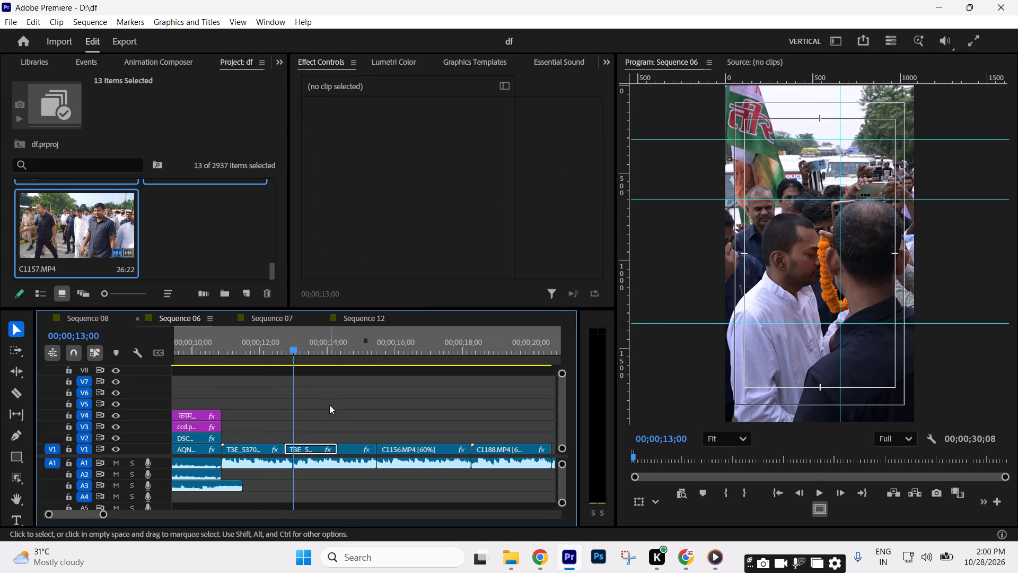
key("ctrl+s")
left_click(329, 405)
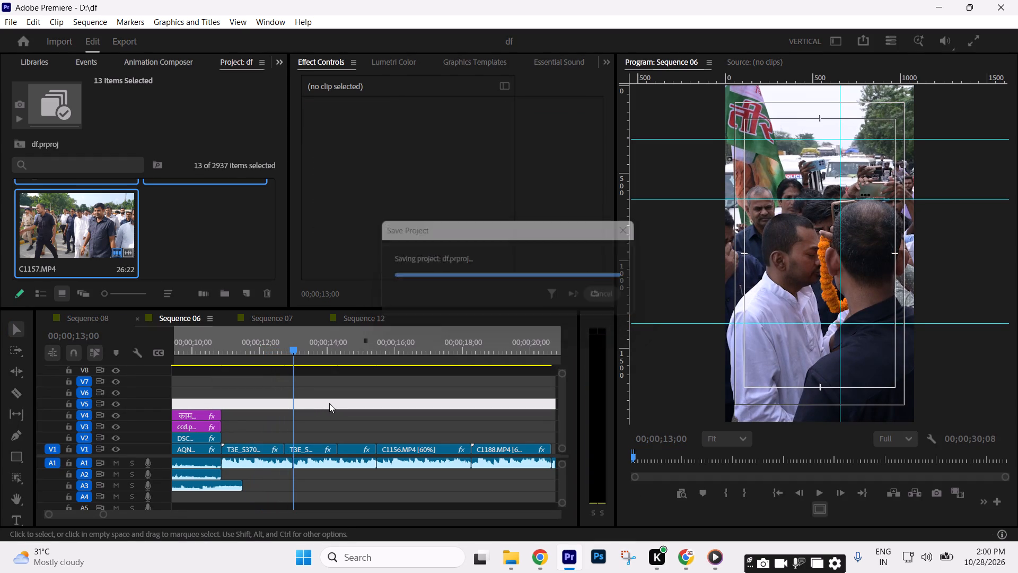
key("space")
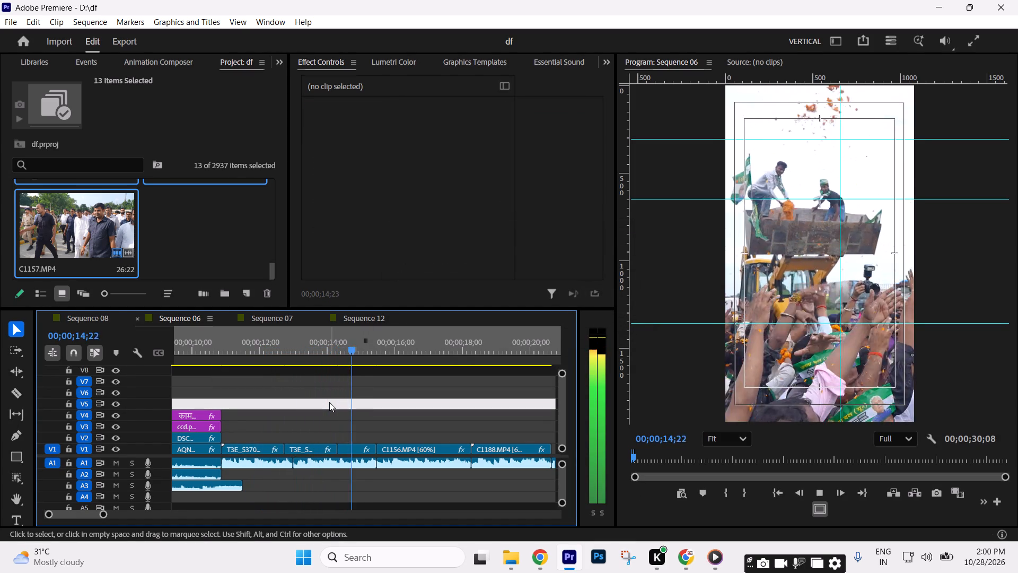
key("space")
key("space")
key("space")
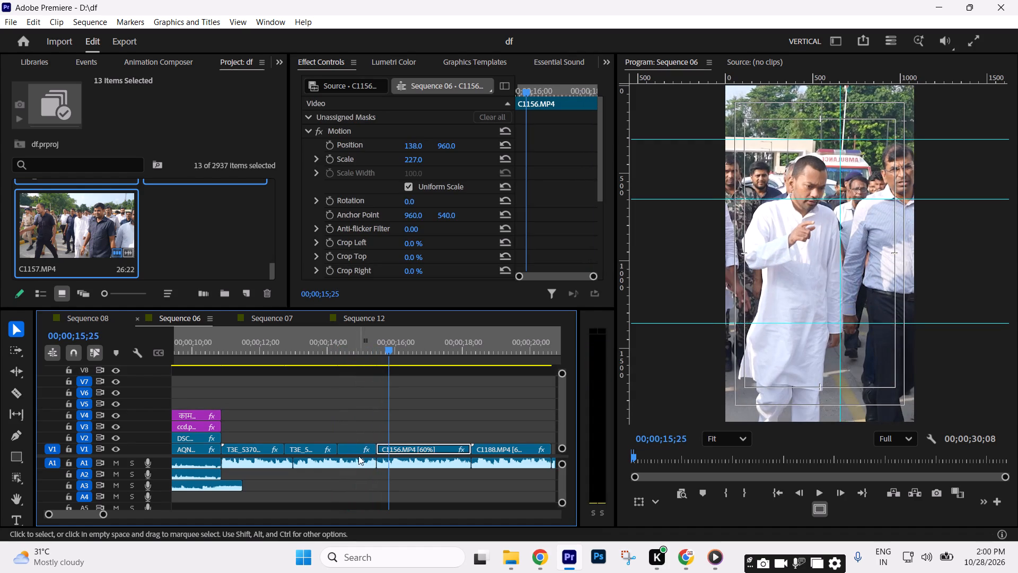
Swap the order of T3E_5409 and C1081 on V1 so C1081 follows T3E_5370, and play back the new order.
left_click(300, 349)
left_click_drag(312, 450, 418, 410)
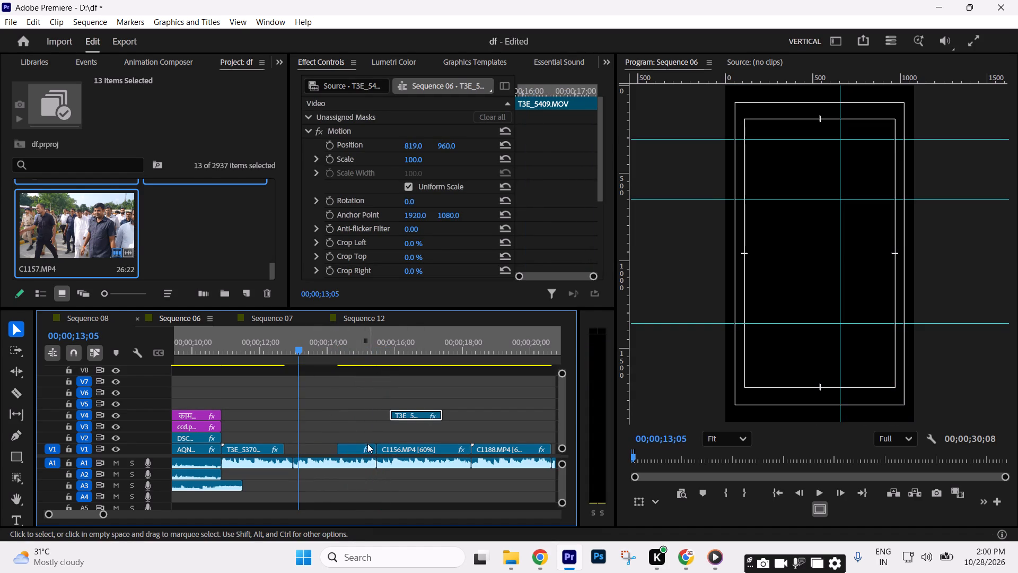
left_click_drag(353, 448, 302, 449)
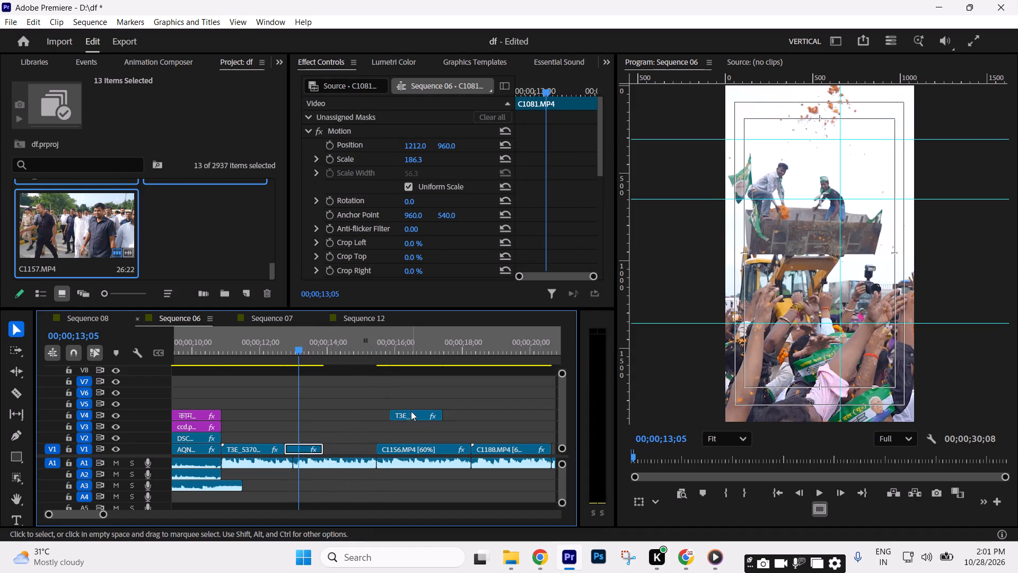
left_click_drag(411, 411, 344, 438)
left_click_drag(345, 437, 345, 447)
key("space")
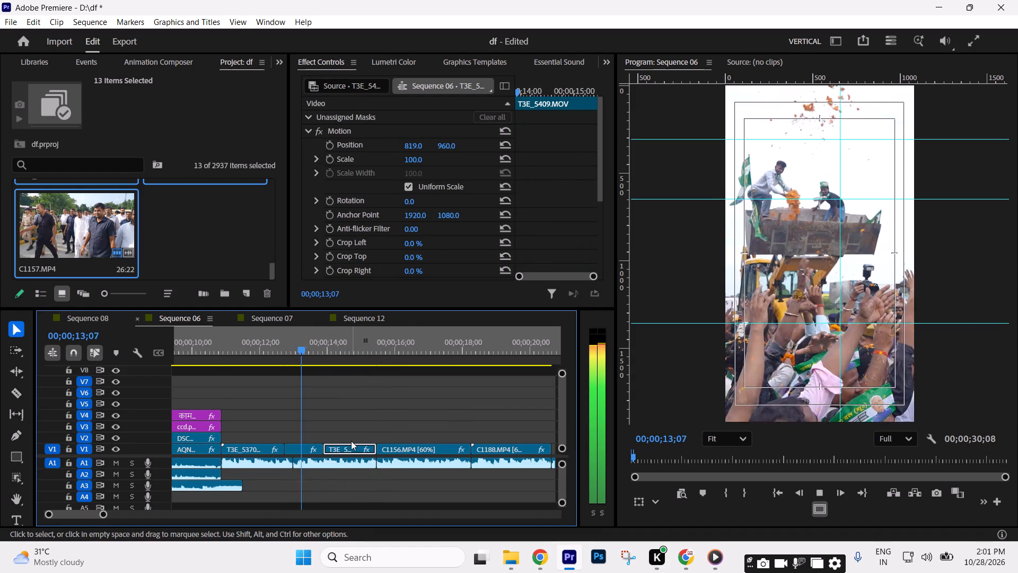
key("space")
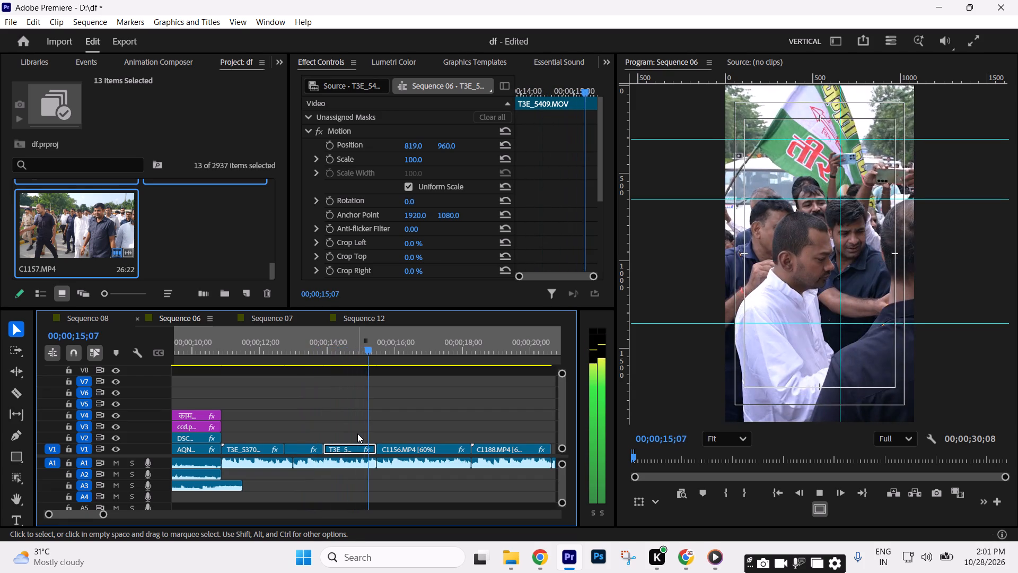
Play back the V1 cuts against the music from T3E_5409 through C1156 to the end of C1188.
key("space")
key("space")
key("space")
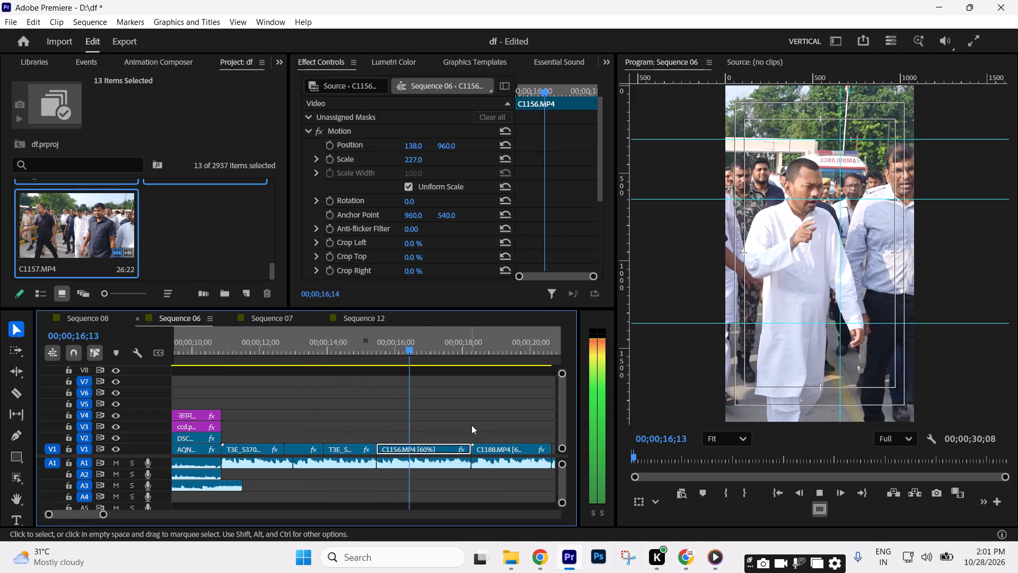
key("space")
left_click(475, 422)
type("--=")
key("space")
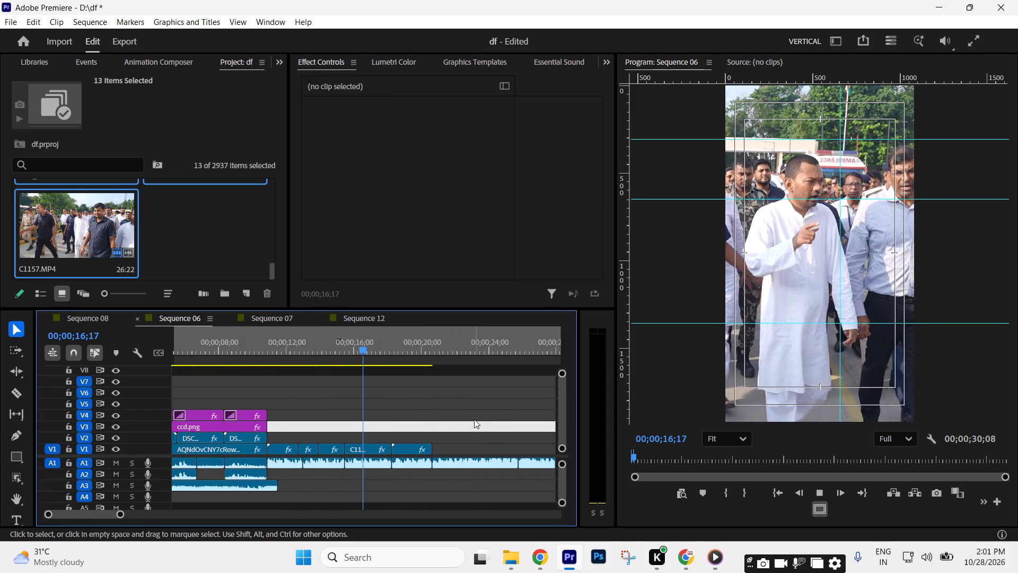
key("space")
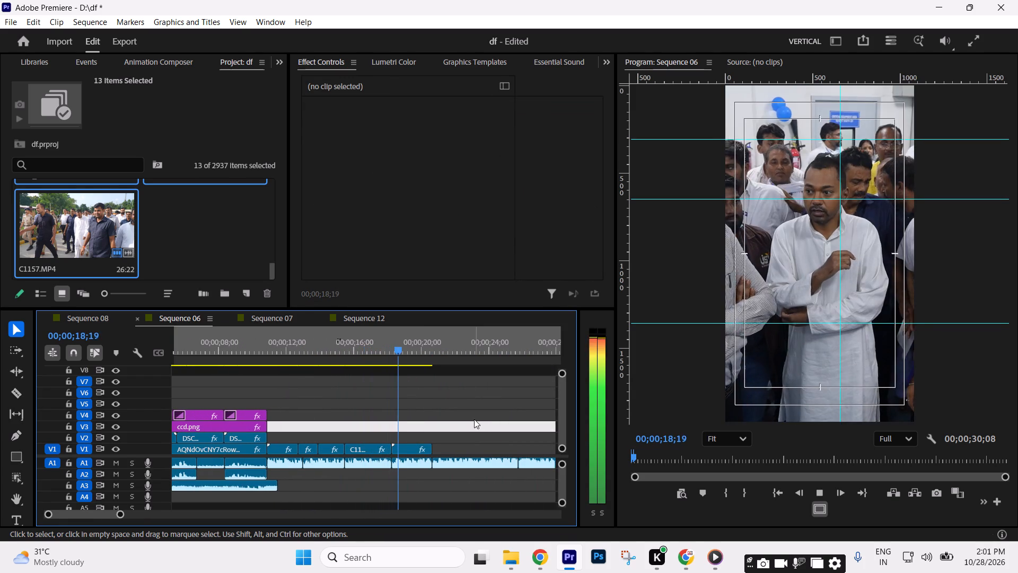
key("space")
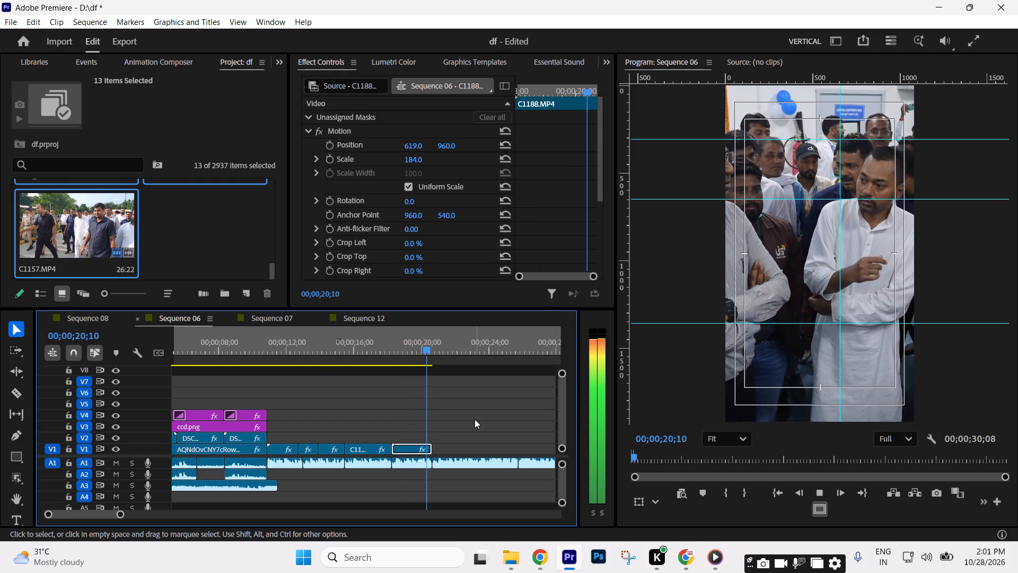
key("space")
Scrub through the spare V1 footage around T3E_5370 and C1125 for the next shot.
key("minus")
type("--=")
key("equal")
key("equal")
key("equal")
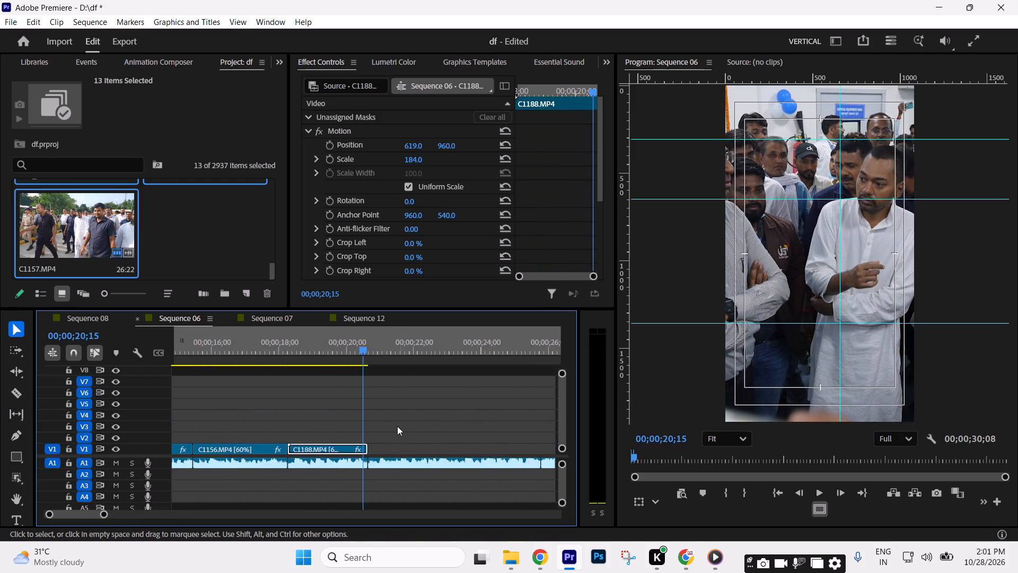
key("minus")
type("--")
type("--")
key("minus")
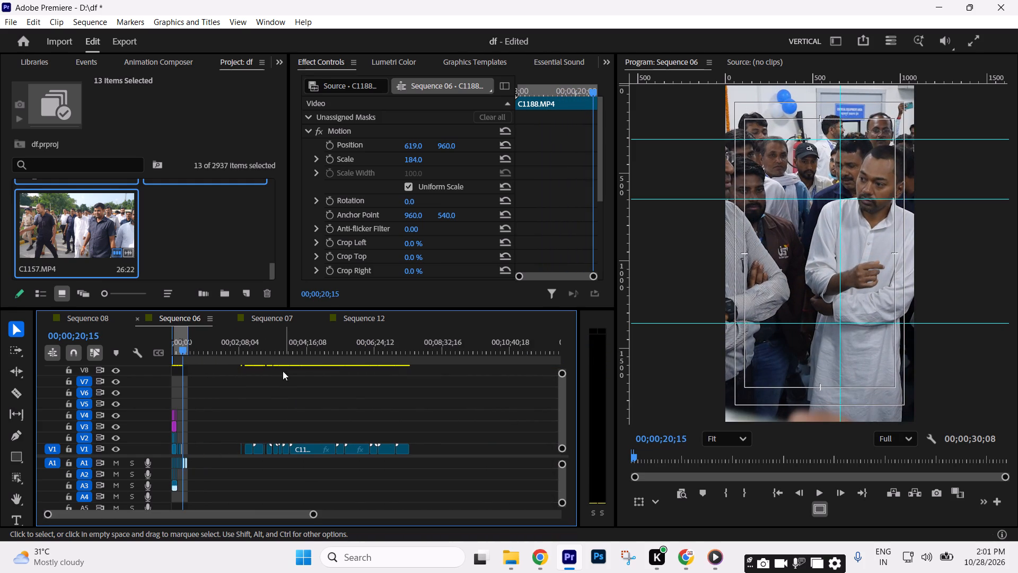
left_click_drag(270, 357, 280, 360)
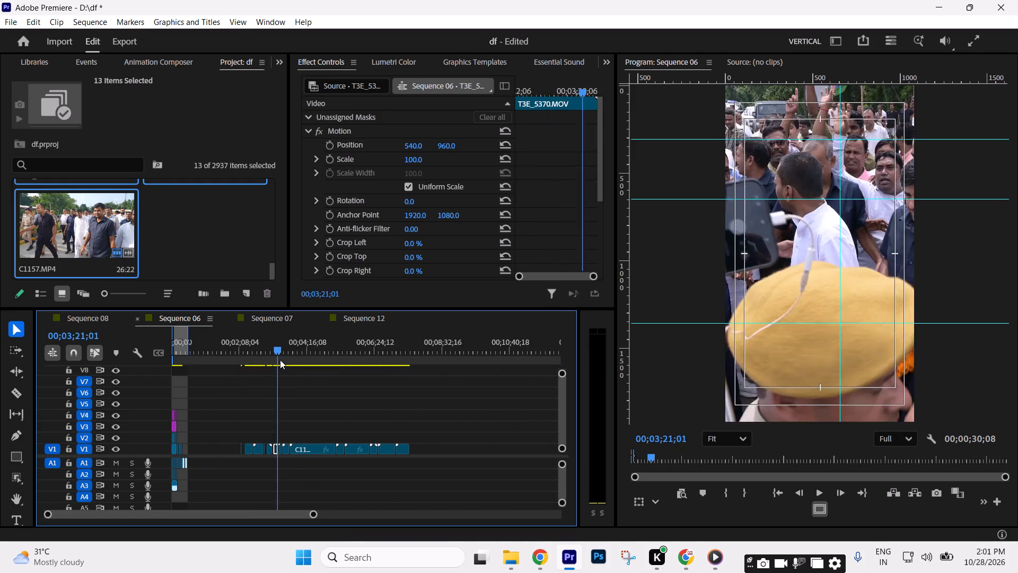
left_click_drag(280, 360, 289, 362)
key("equal")
key("equal")
key("equal")
left_click_drag(362, 354, 373, 355)
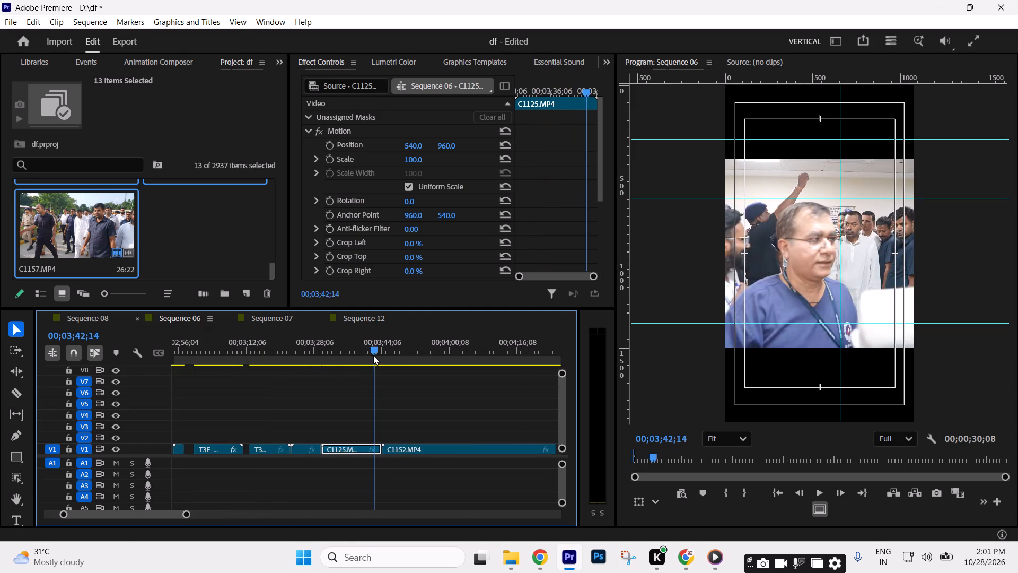
left_click_drag(373, 355, 362, 357)
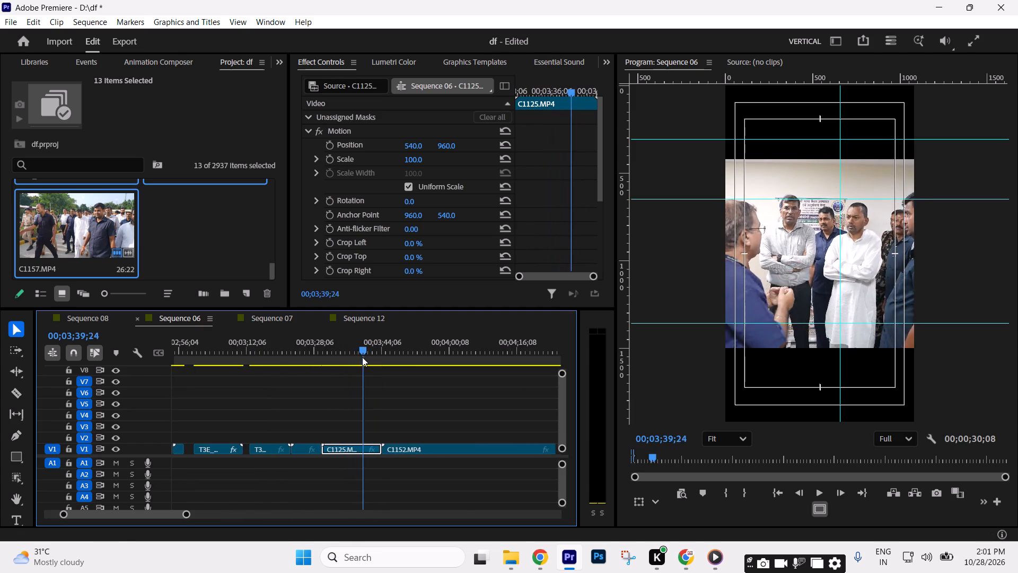
left_click_drag(362, 357, 374, 360)
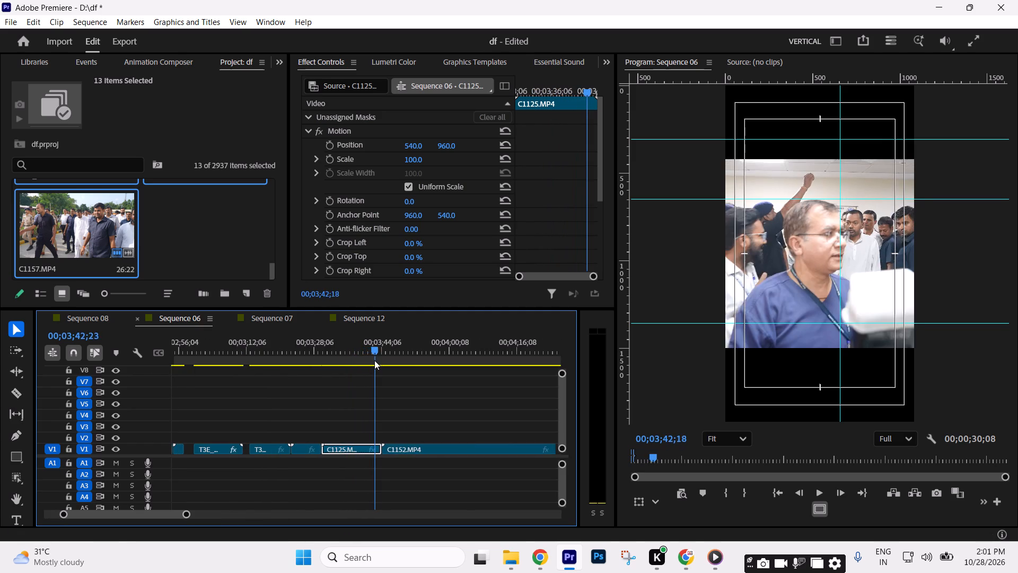
Split the spare C1125 clip at 00;03;38;07 and cut out the piece after the split.
left_click_drag(374, 360, 355, 359)
key("c")
left_click(351, 450)
key("v")
left_click_drag(368, 427, 374, 450)
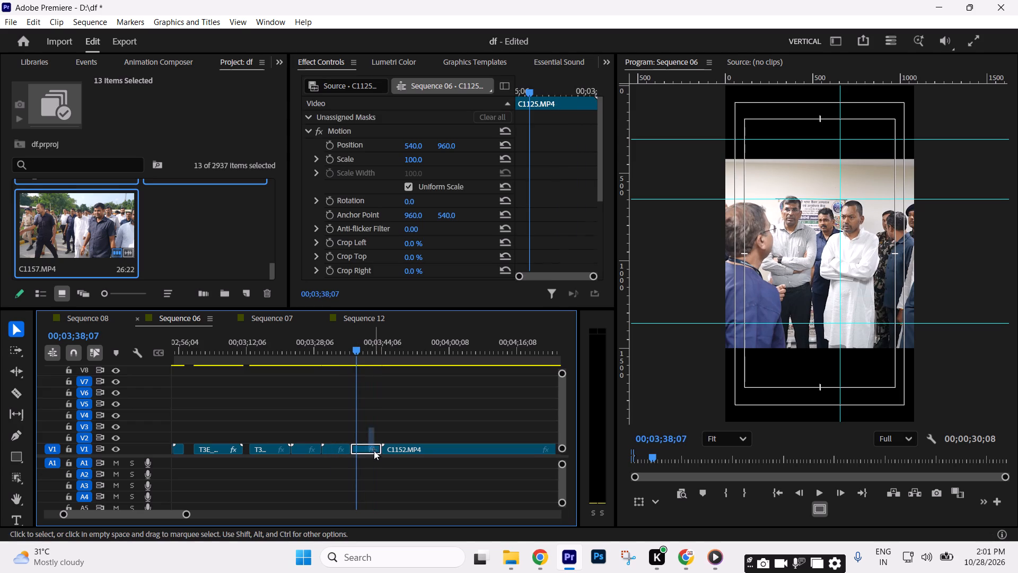
key("ctrl+x")
Paste the cut C1125 piece on V1 directly after C1188 in the reel.
key("minus")
key("minus")
key("minus")
key("minus")
left_click_drag(225, 358, 13, 415)
key("equal")
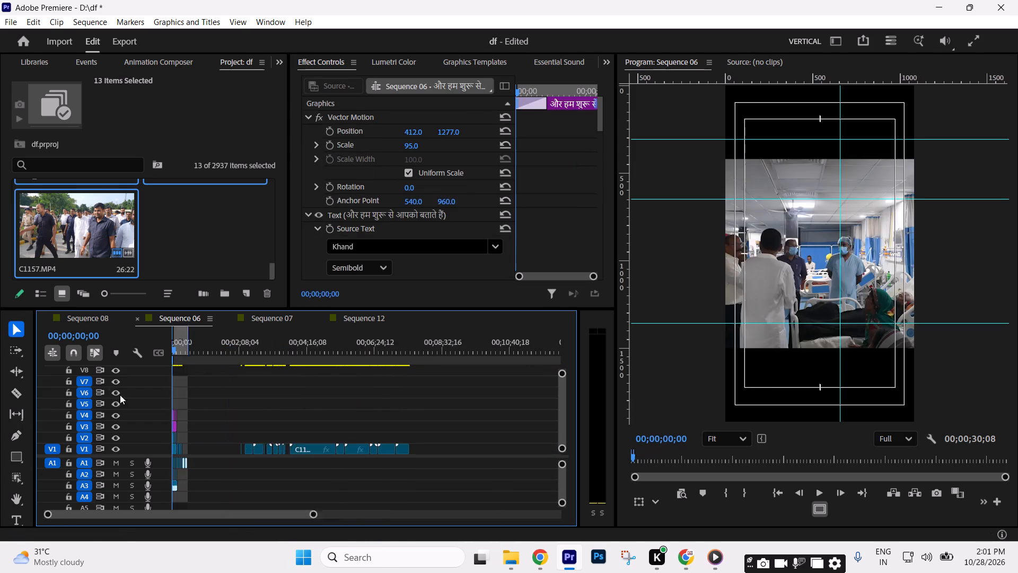
key("equal")
key("equal")
key("equal")
key("equal")
left_click_drag(273, 353, 345, 370)
key("Up")
key("Down")
key("ctrl+v")
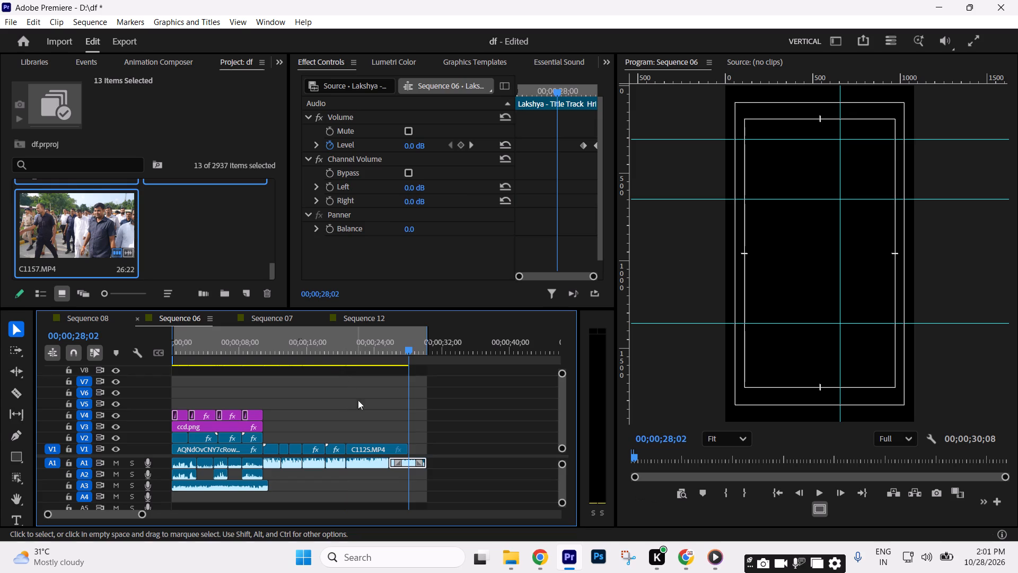
Play the start of the pasted C1125, split it at 00;00;23;02 and delete the remainder.
left_click(353, 360)
key("space")
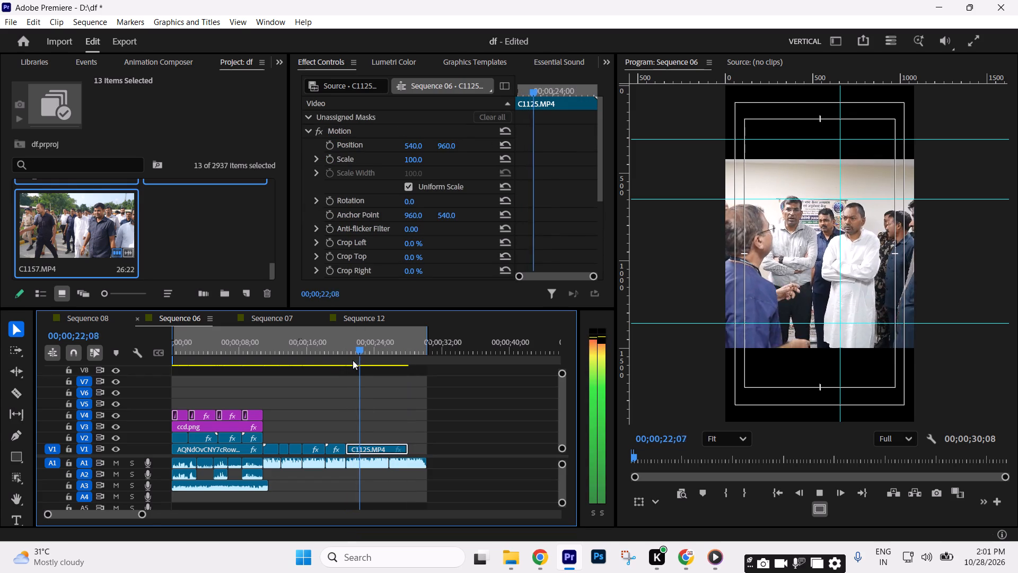
key("space")
key("c")
left_click(365, 444)
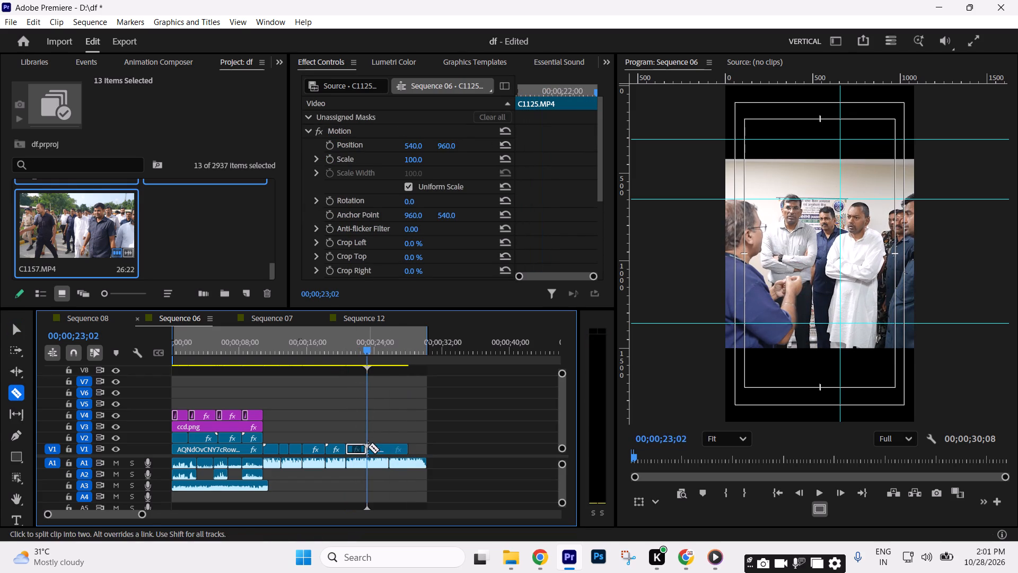
key("v")
left_click_drag(378, 429, 391, 447)
key("Delete")
Scrub through the spare V1 footage from C1152 to C1192 for another shot.
key("minus")
key("minus")
key("minus")
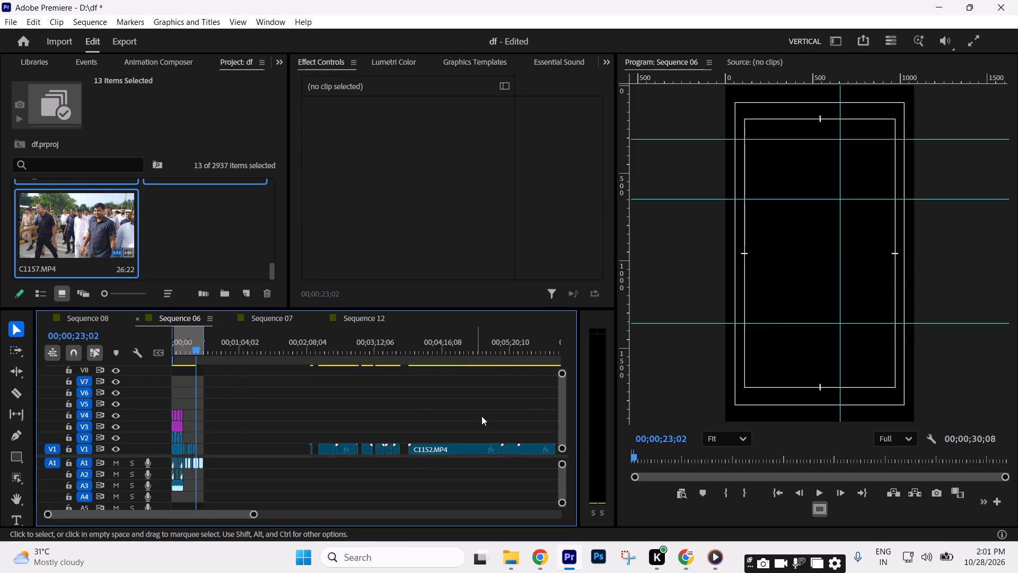
key("minus")
key("minus")
left_click_drag(244, 357, 238, 355)
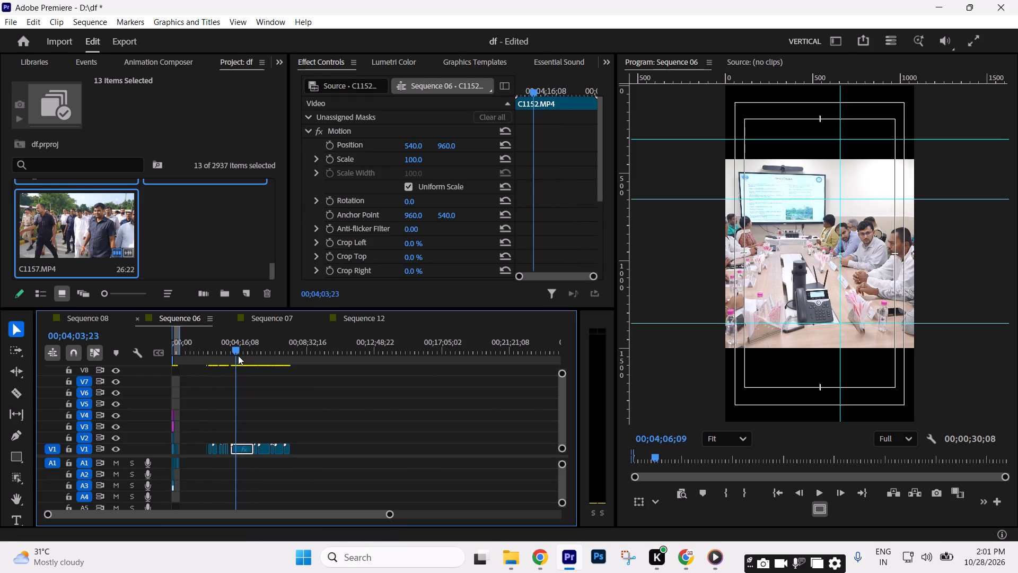
left_click_drag(238, 355, 259, 361)
type("==")
key("equal")
key("equal")
key("minus")
key("minus")
key("minus")
key("equal")
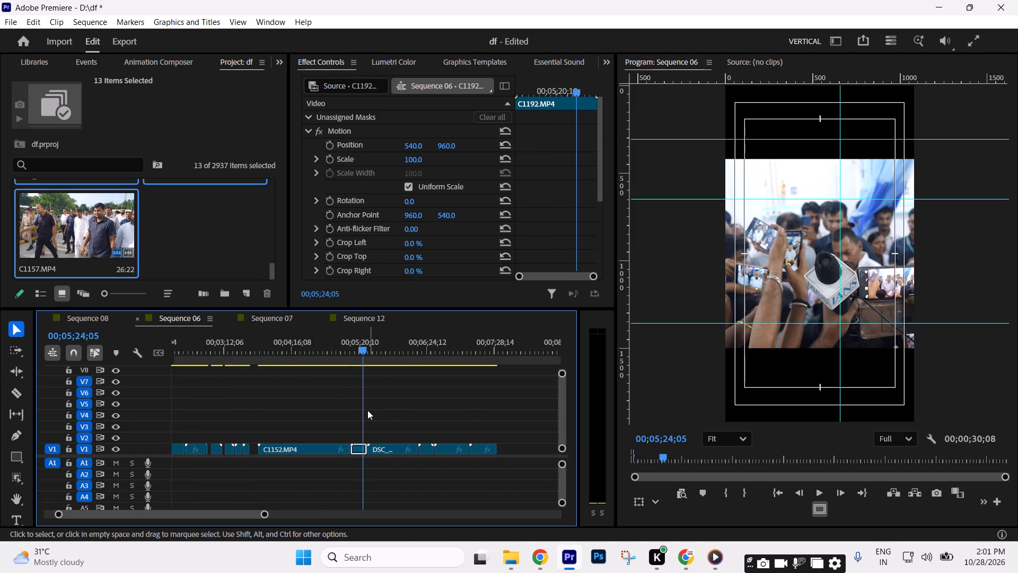
Play C1192 from its start to check the shot and cut the clip out of the spare footage.
key("Up")
key("space")
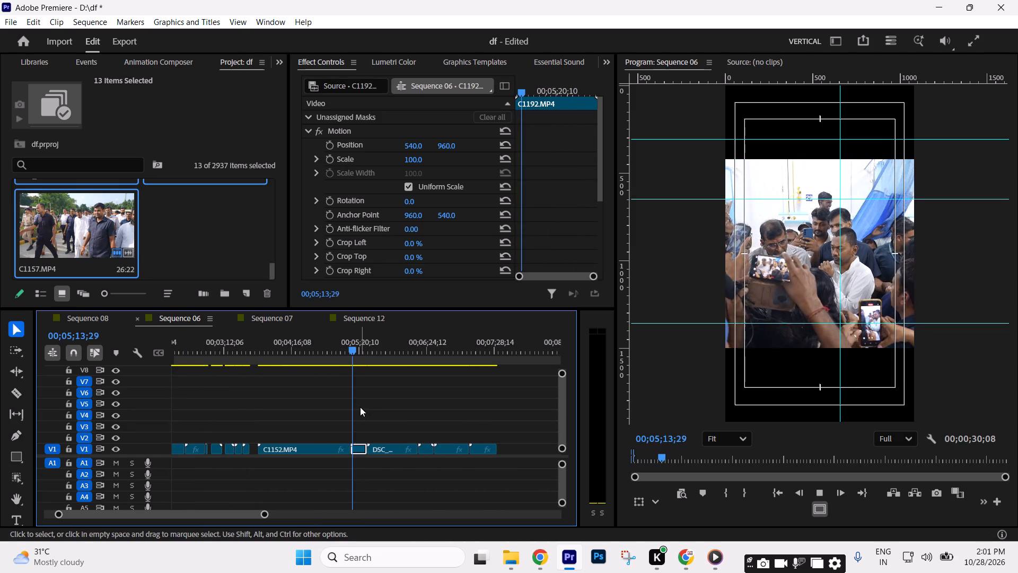
key("space")
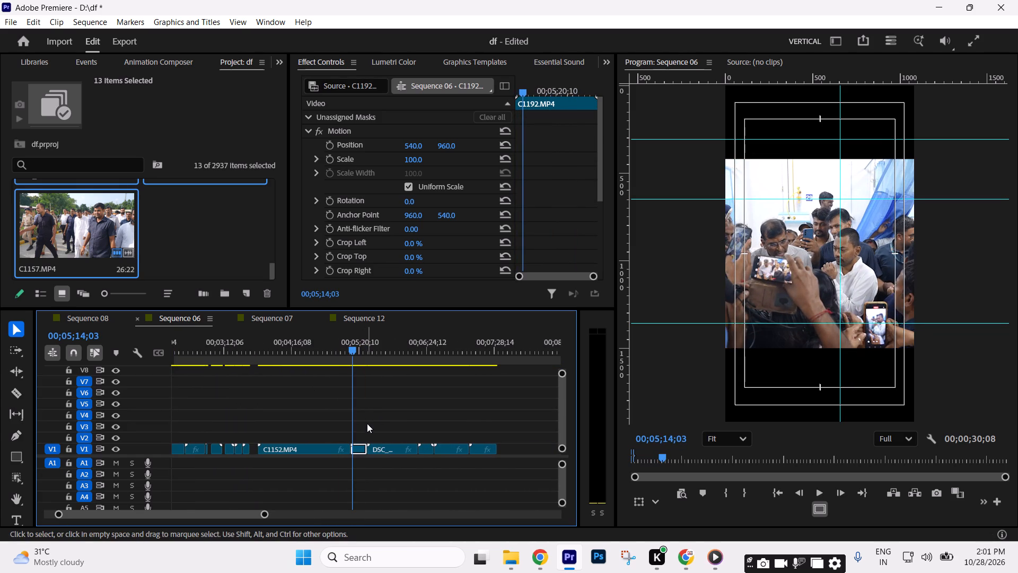
left_click(370, 420)
left_click(370, 417)
key("space")
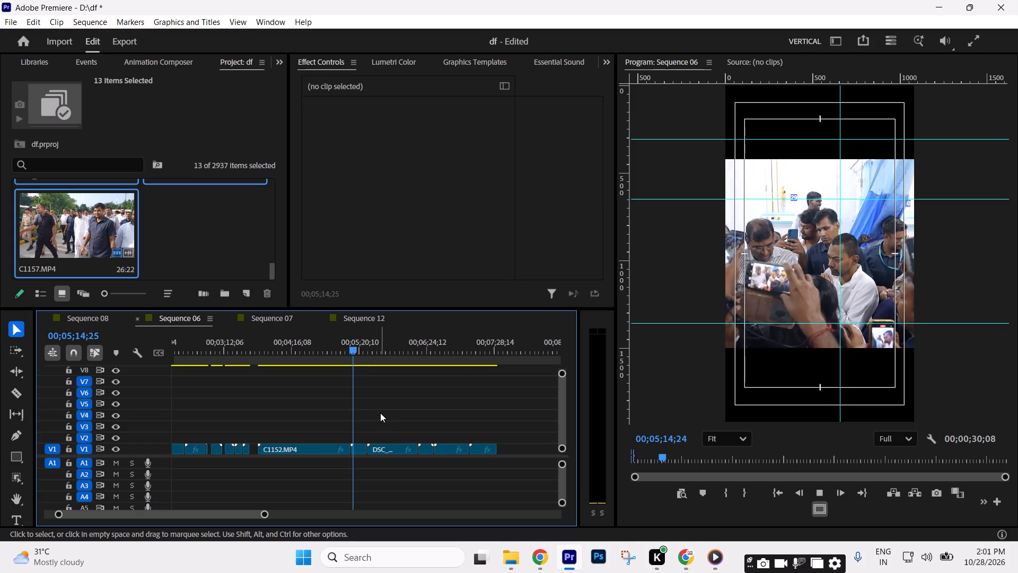
key("space")
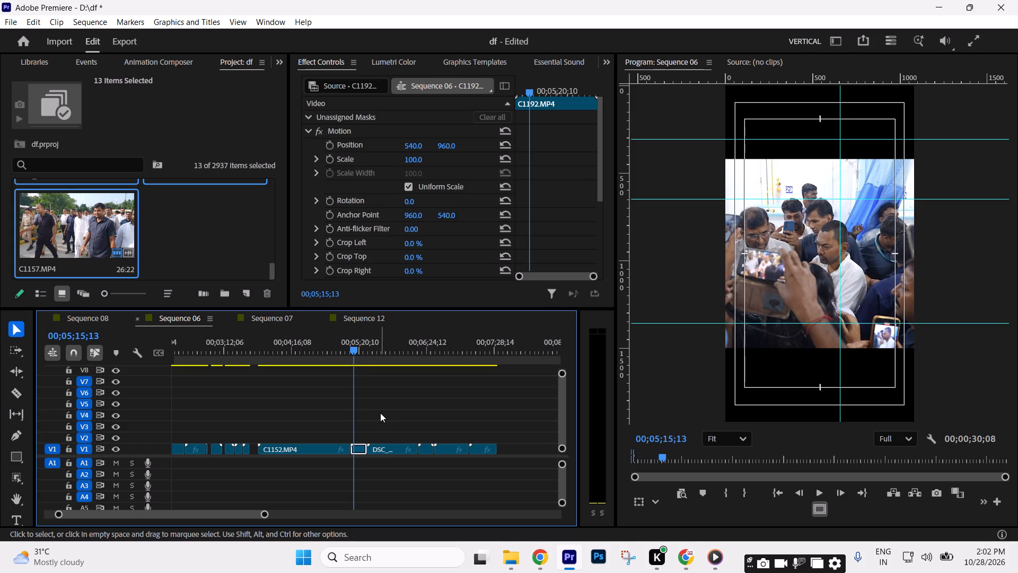
left_click(397, 434)
left_click(387, 438)
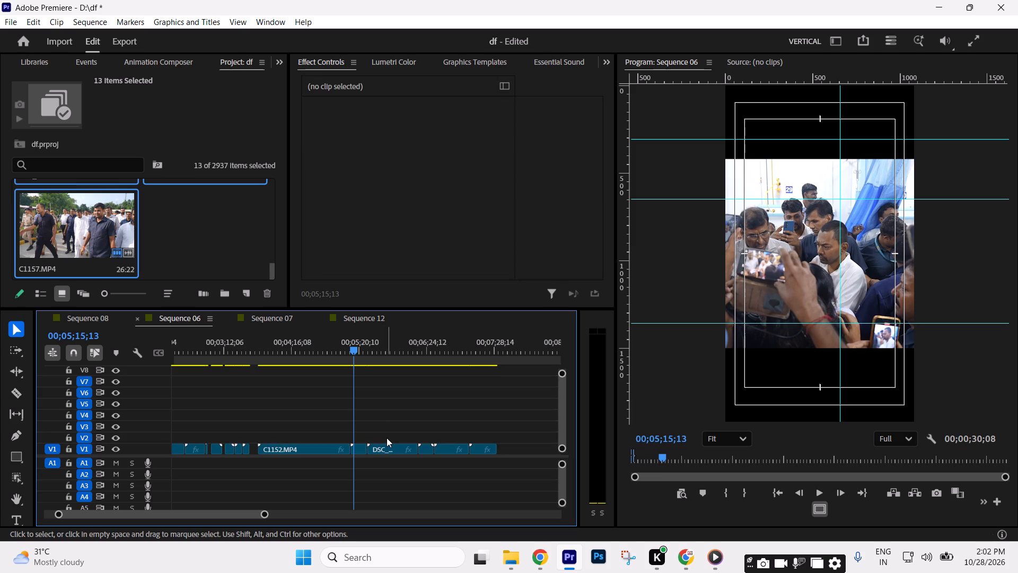
key("space")
key("space")
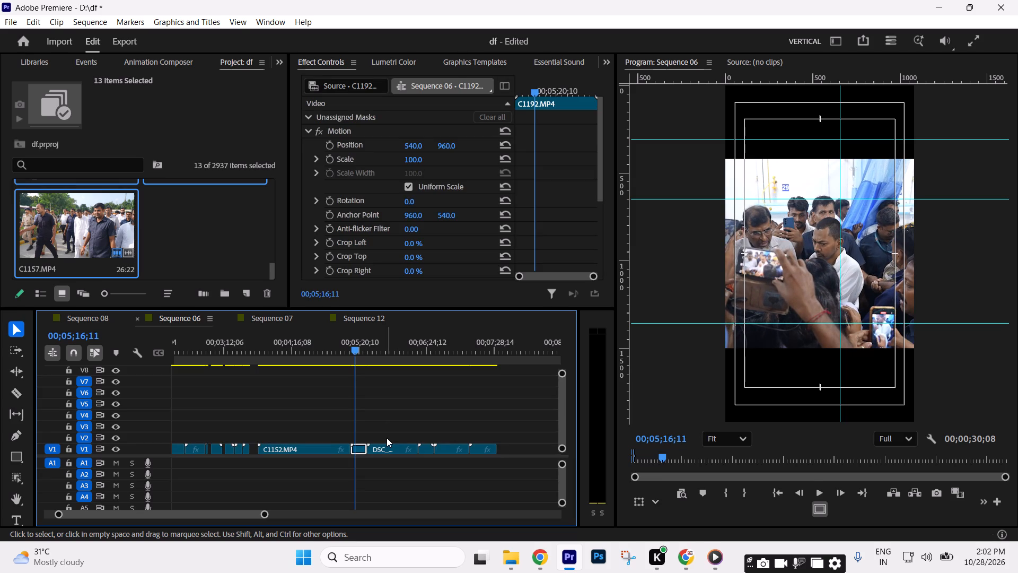
key("space")
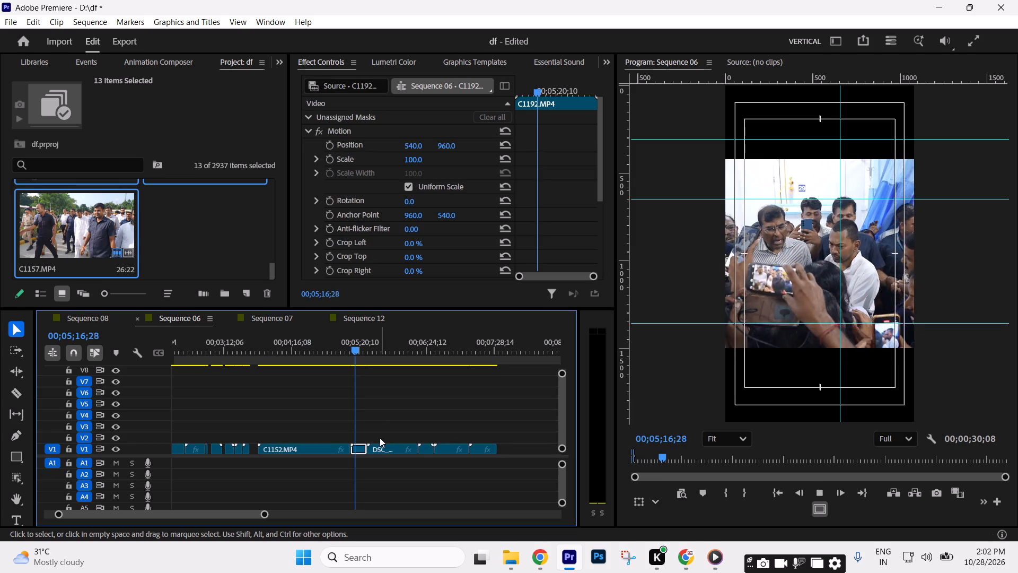
key("space")
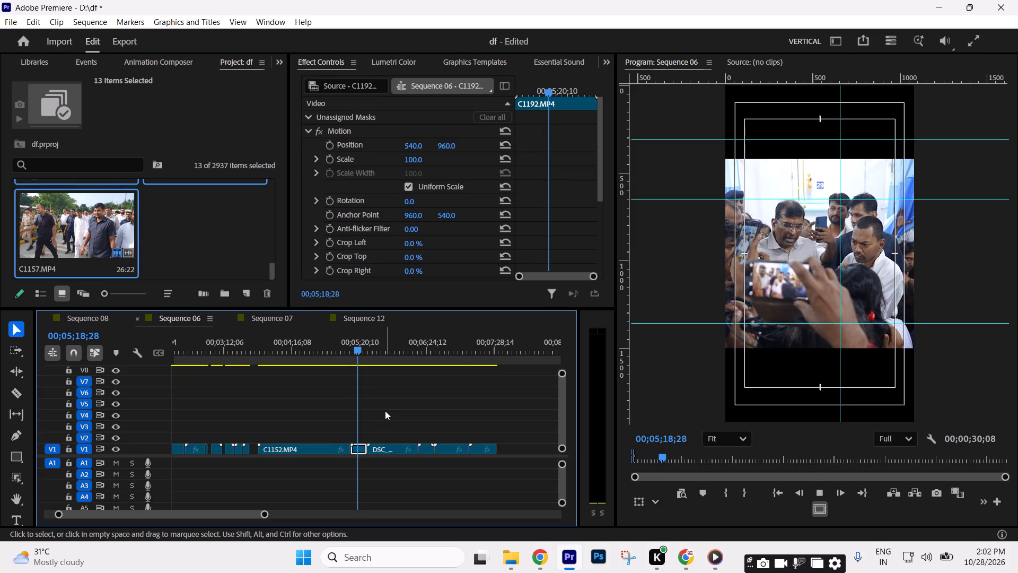
key("ctrl+x")
left_click(379, 427)
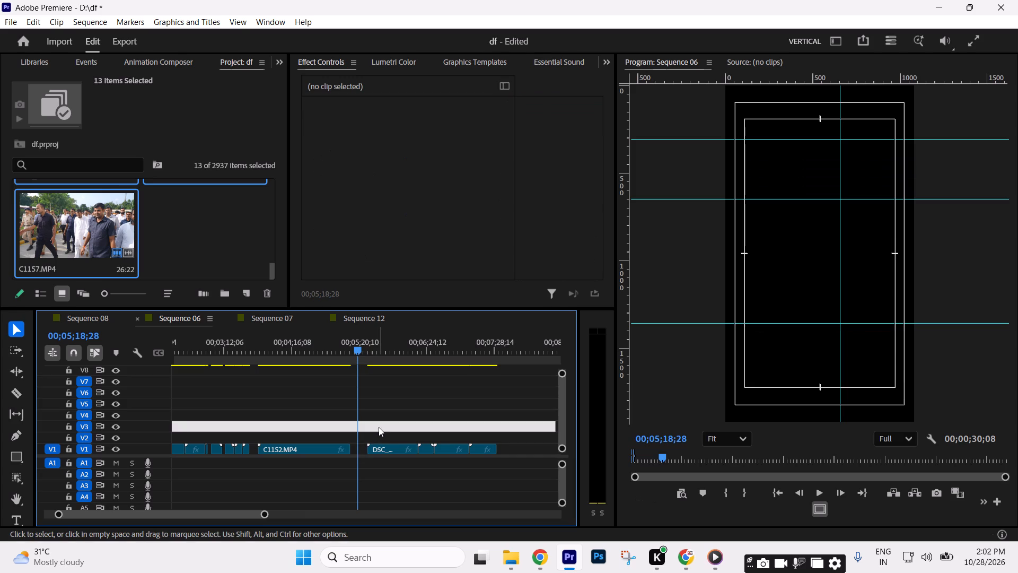
Paste C1192 on V1 at 00;00;23;02, directly after the trimmed C1125 in the reel.
key("minus")
key("minus")
key("minus")
key("minus")
left_click_drag(204, 350, 79, 378)
key("equal")
key("equal")
key("equal")
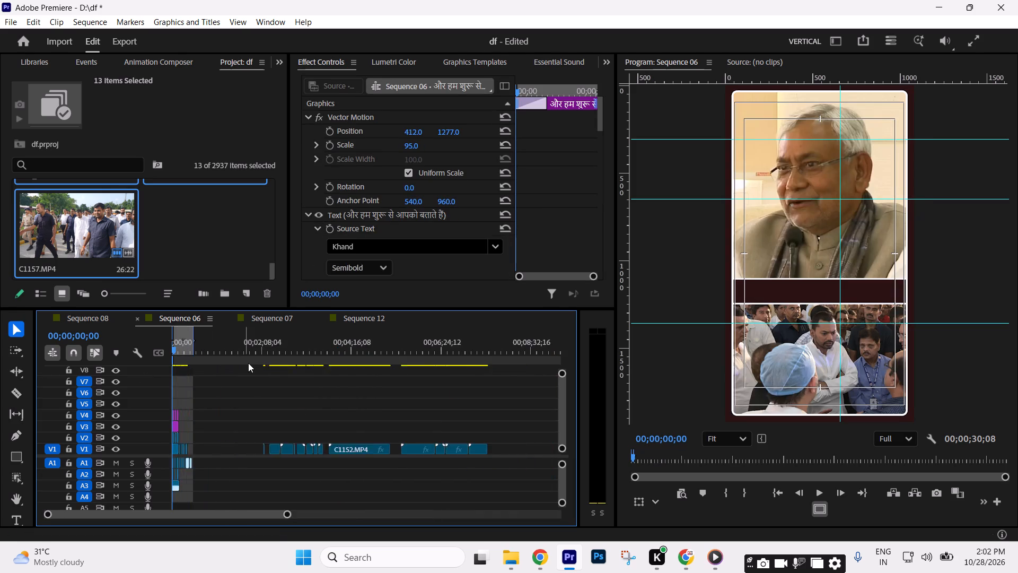
type("===")
left_click_drag(266, 347, 296, 364)
key("Down")
key("Up")
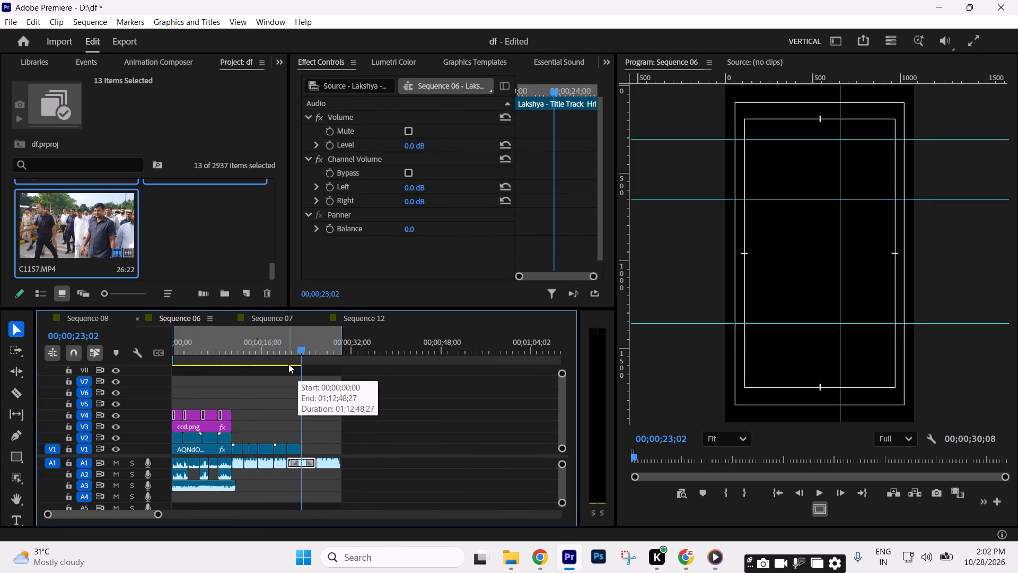
key("Down")
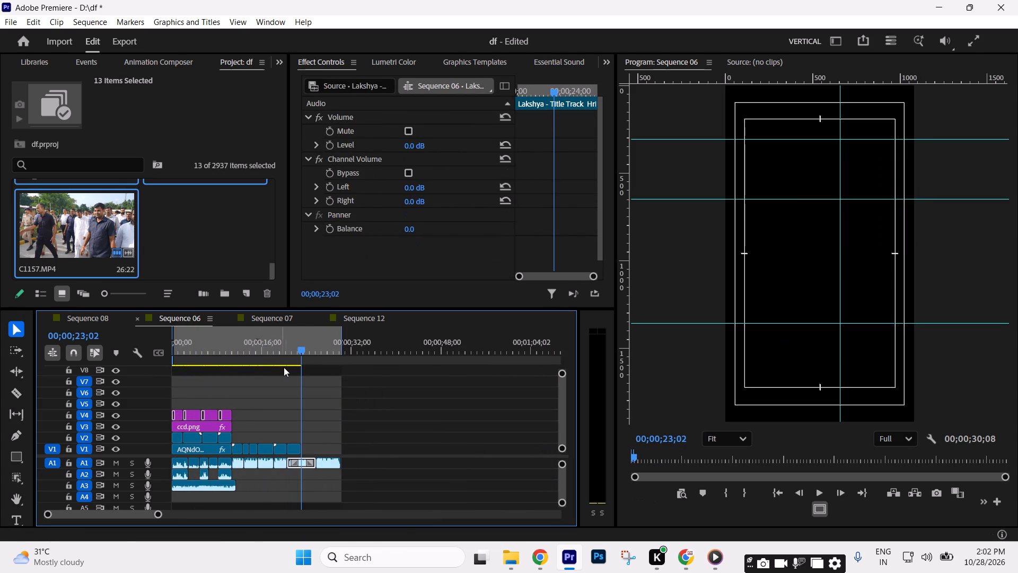
key("ctrl+v")
Scrub through the pasted C1192, split it at the music cut at 00;00;25;23 and delete the remainder.
left_click_drag(304, 355, 328, 359)
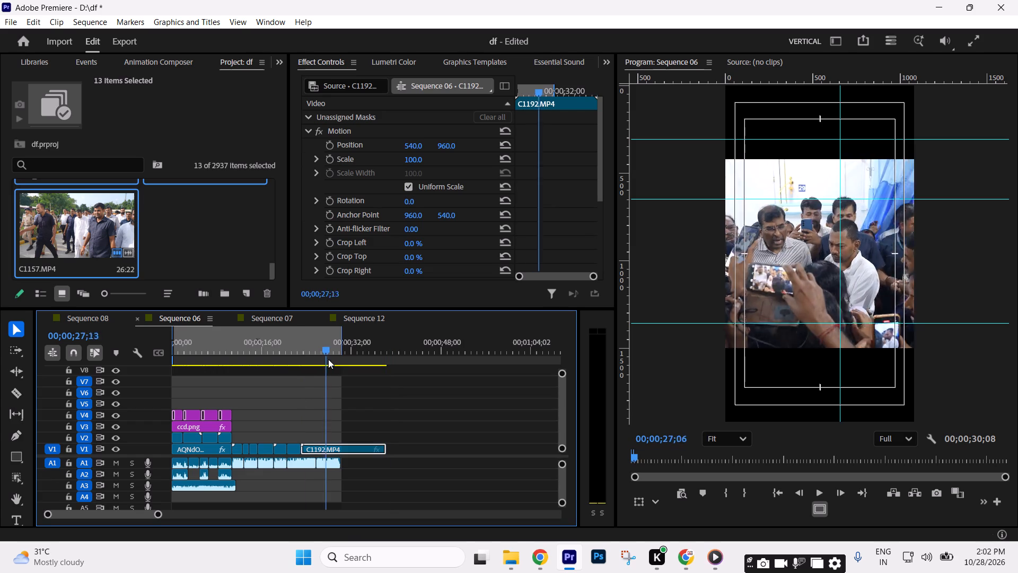
left_click_drag(328, 359, 353, 361)
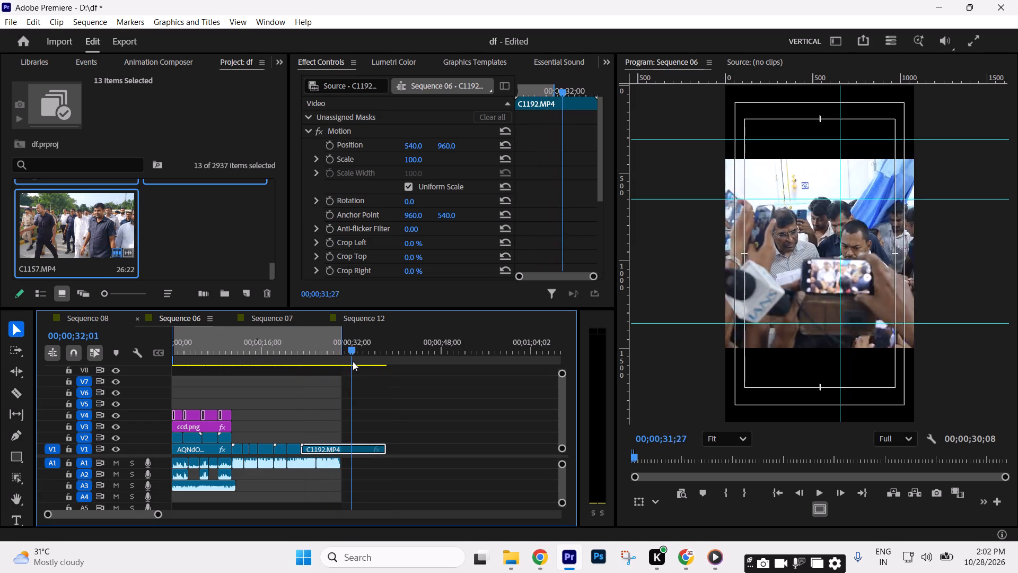
left_click_drag(353, 361, 332, 367)
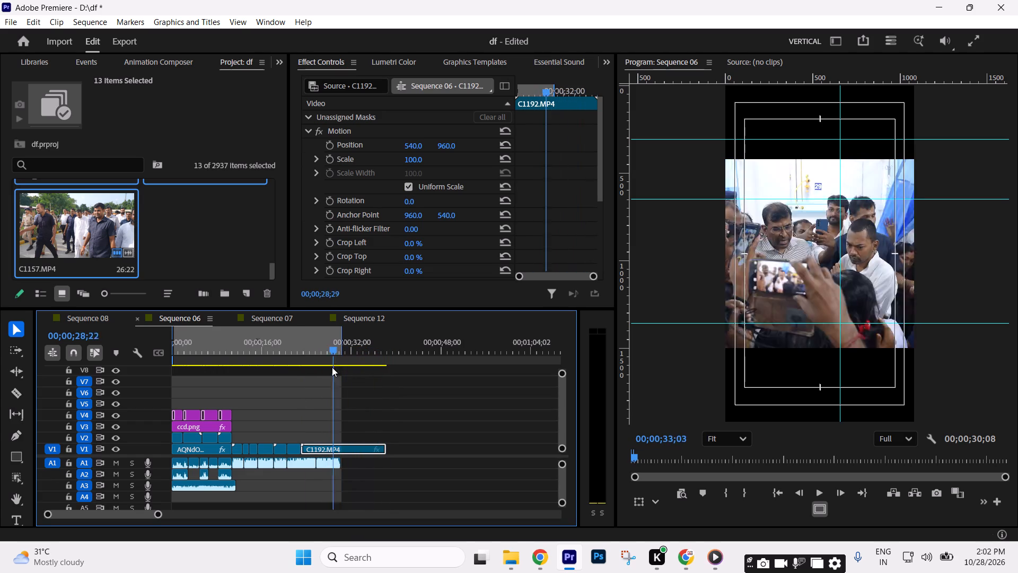
left_click_drag(332, 367, 308, 366)
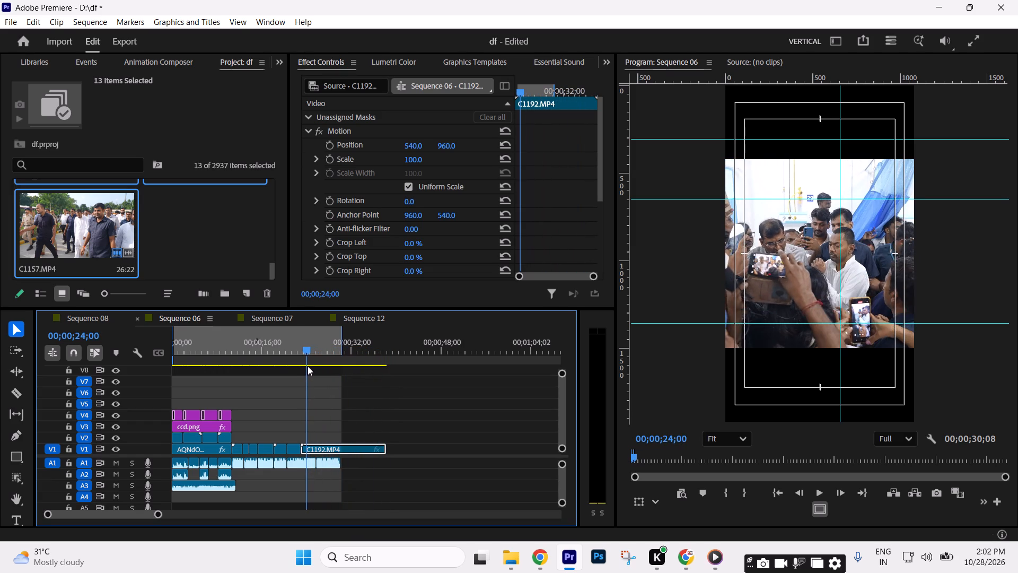
left_click_drag(308, 366, 304, 364)
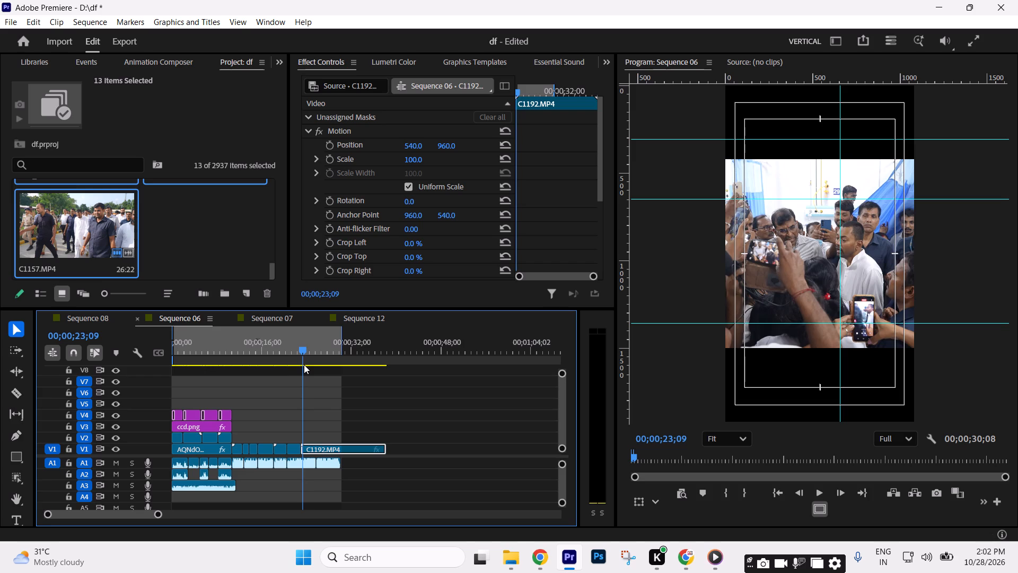
left_click_drag(304, 364, 314, 366)
key("c")
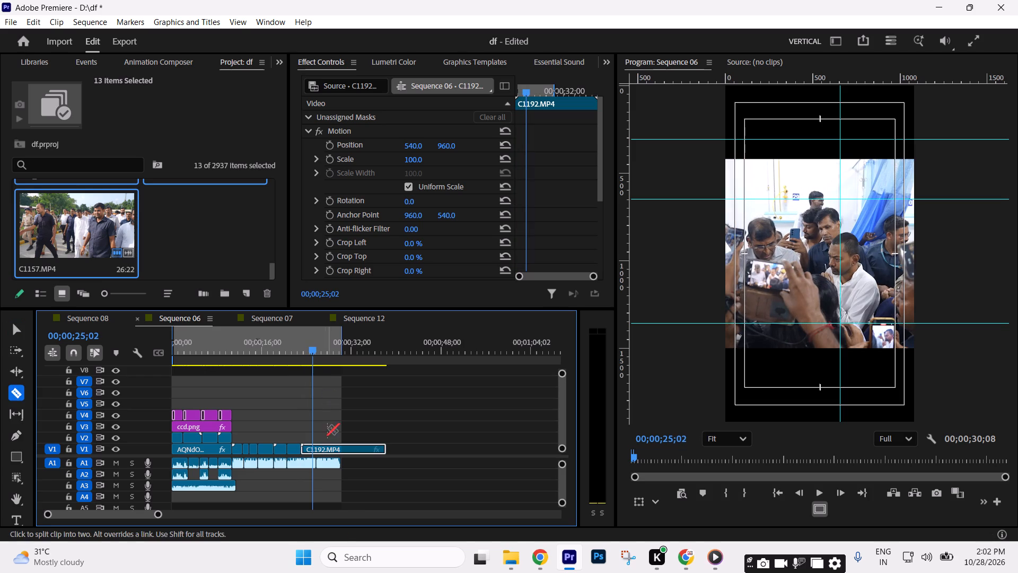
left_click(317, 448)
key("v")
left_click(330, 448)
key("Delete")
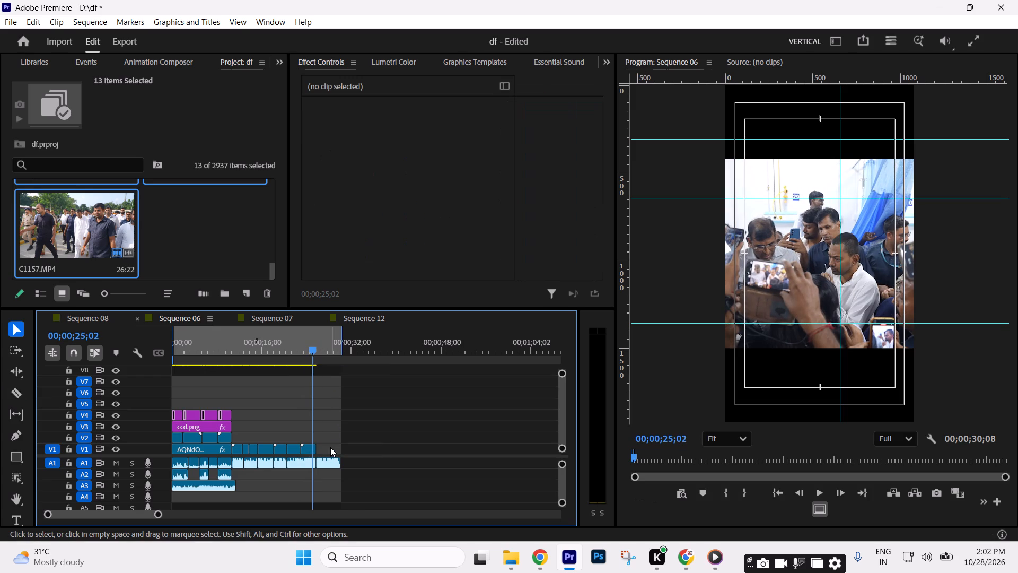
Slow C1192 to 60% speed and trim its end back to the music cut at 00;00;25;23.
type("==")
left_click(353, 446)
key("ctrl+r")
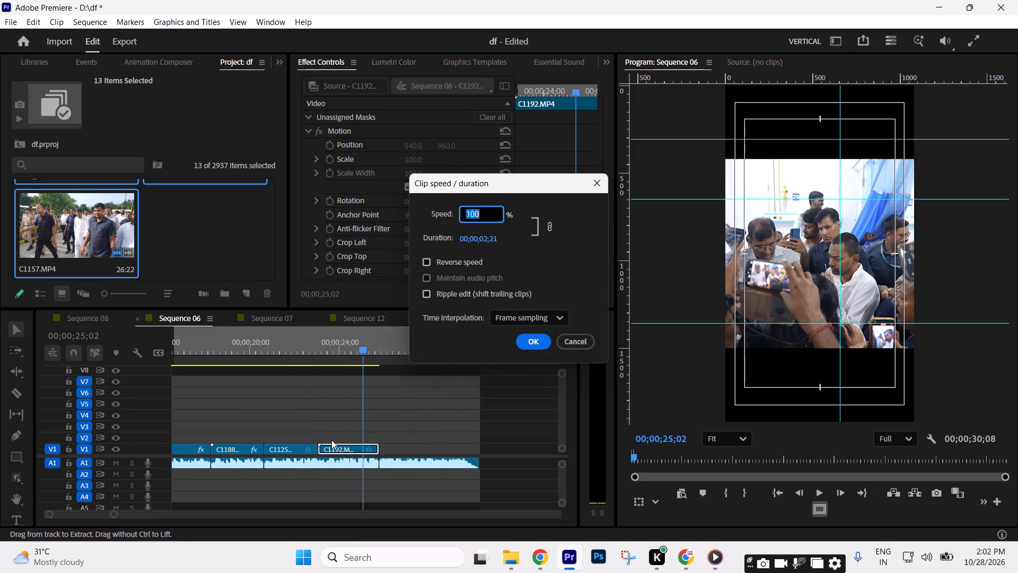
type("60")
key("Return")
key("space")
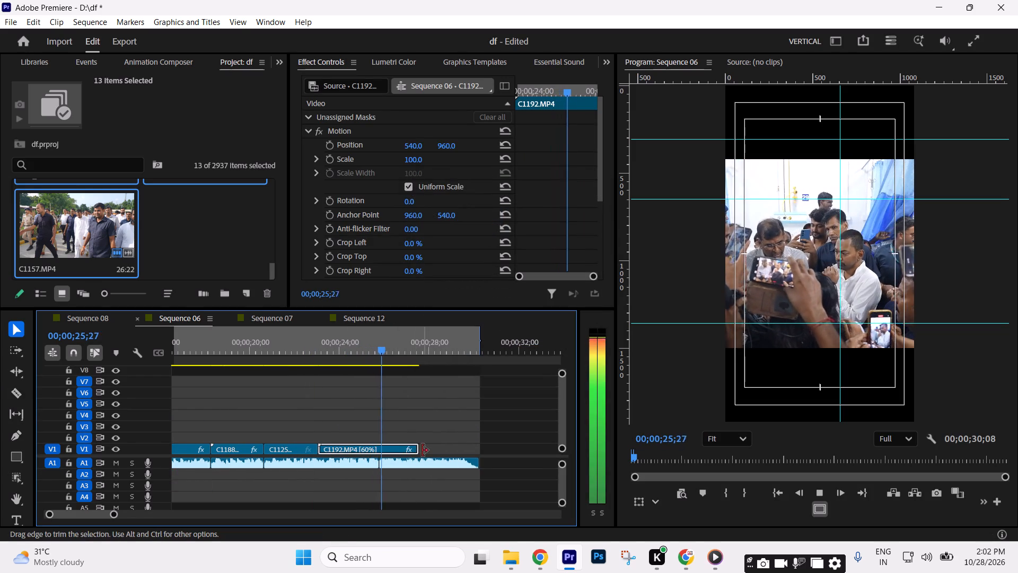
key("space")
left_click_drag(424, 449, 387, 451)
Set the speed of the reel's C1125 clip to 60%.
left_click(279, 350)
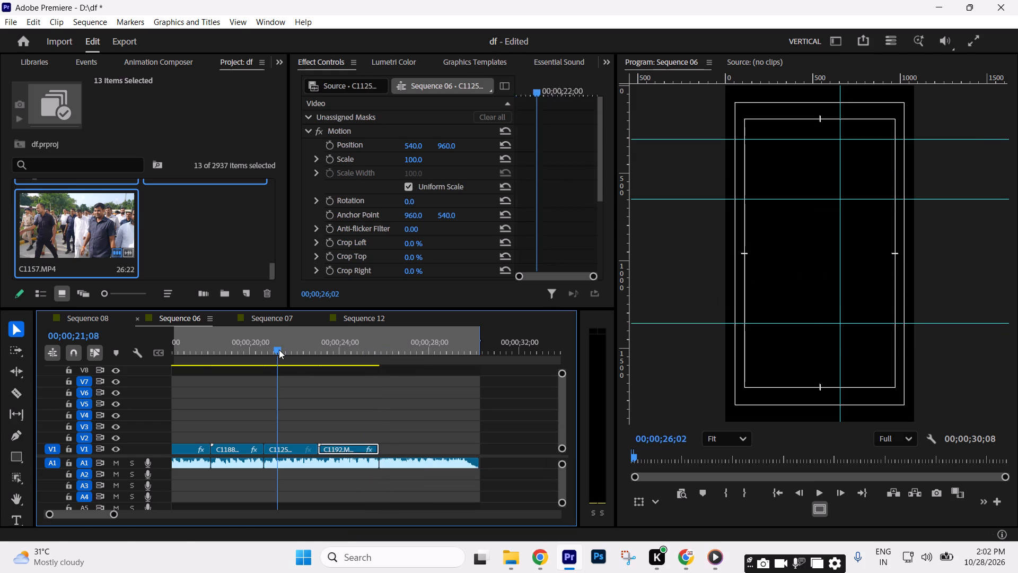
key("ctrl+r")
type("60")
key("Return")
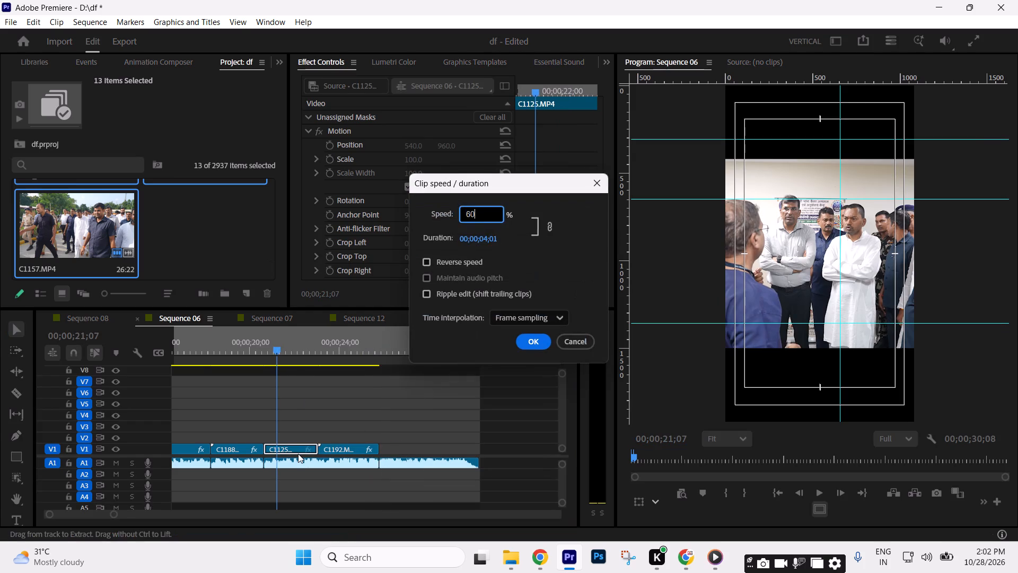
Scale C1125 to 181 to fill the vertical frame and set its horizontal position to 865.
left_click_drag(418, 155, 449, 164)
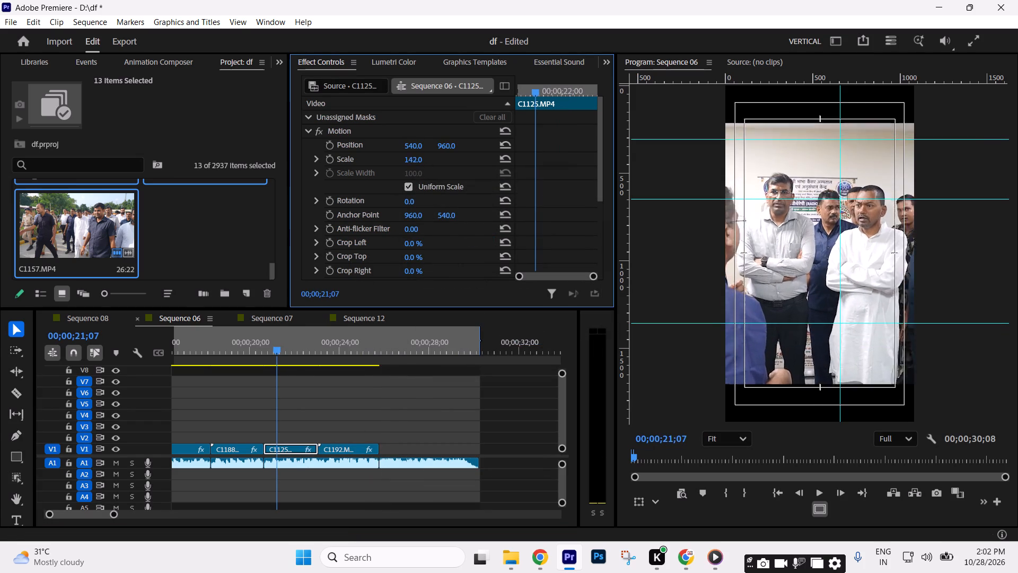
left_click_drag(449, 164, 474, 166)
left_click_drag(417, 145, 376, 145)
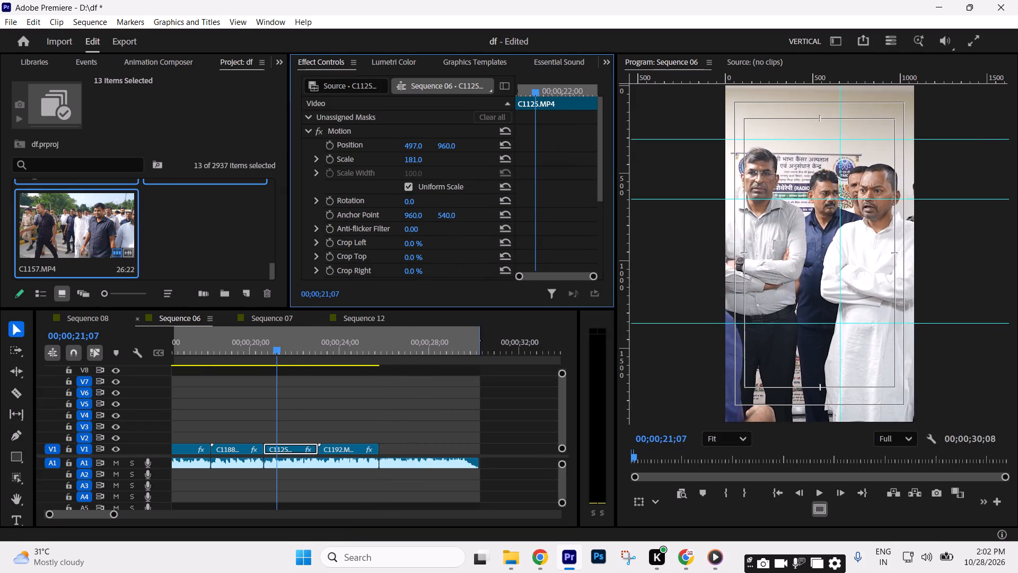
left_click_drag(376, 145, 526, 145)
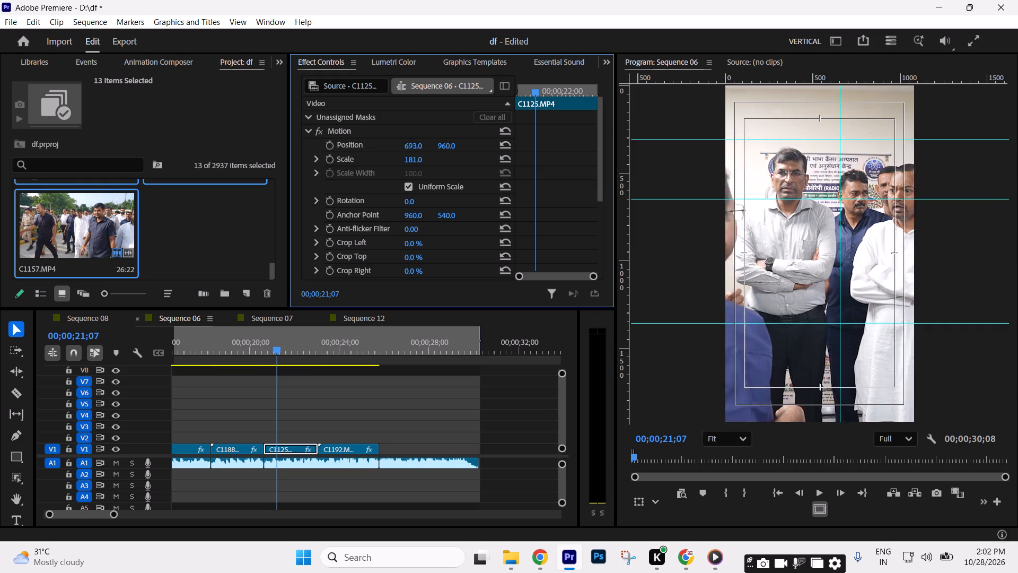
left_click_drag(526, 145, 747, 152)
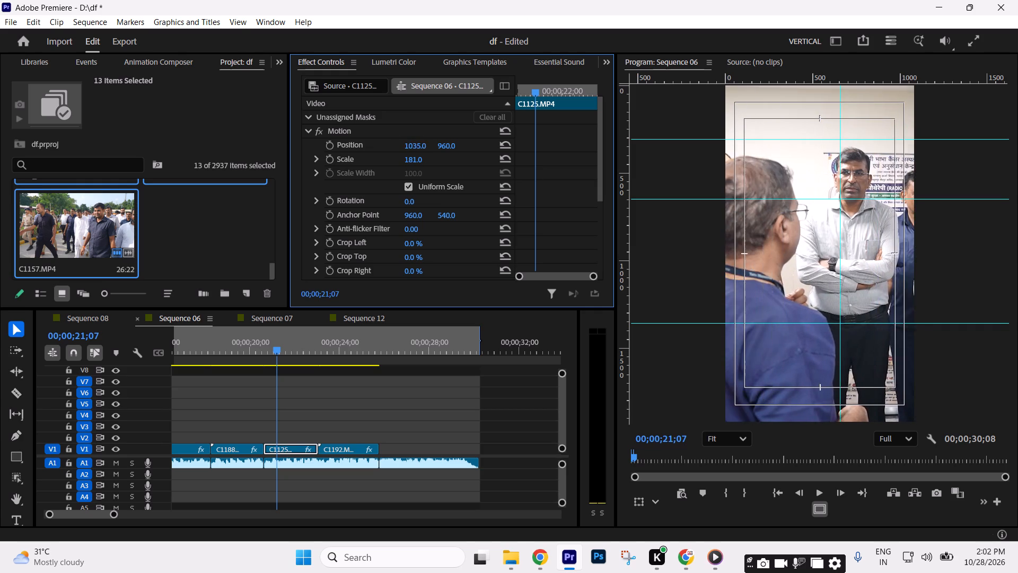
left_click_drag(747, 152, 635, 155)
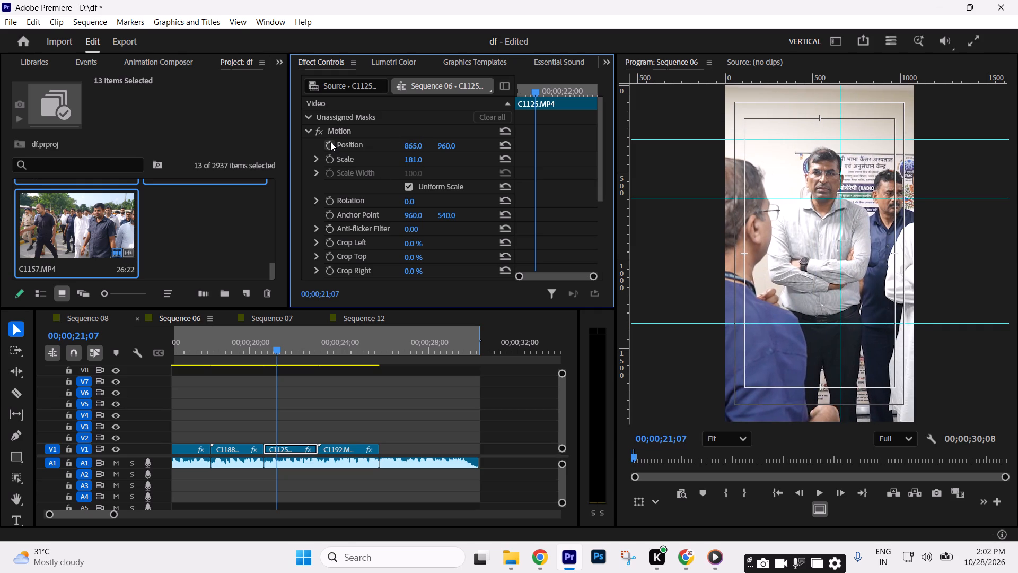
Keyframe C1125's position to pan from X 865 at its first frame to the man in white at its end.
key("Up")
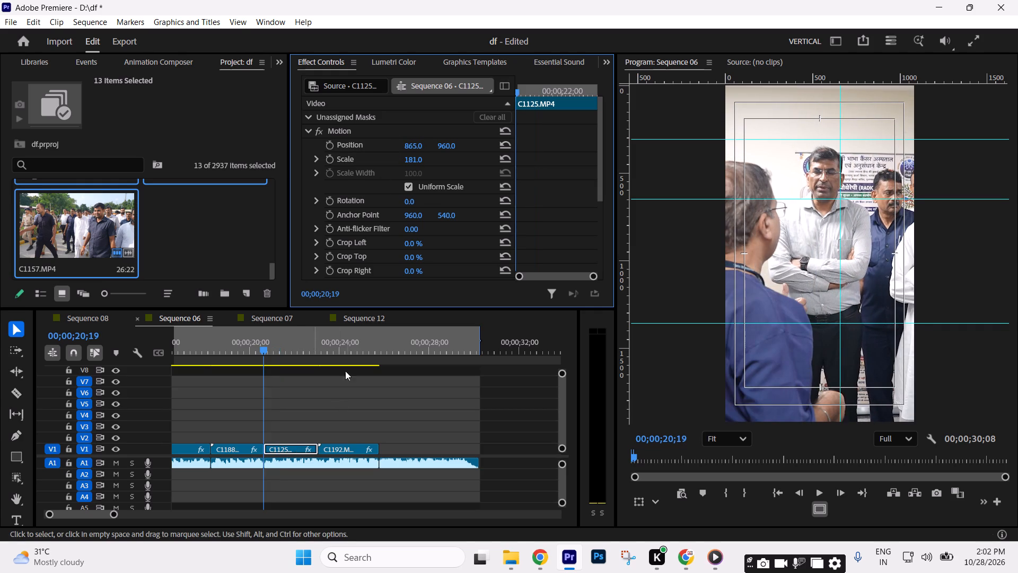
left_click(331, 144)
key("Right")
key("Right")
key("Right")
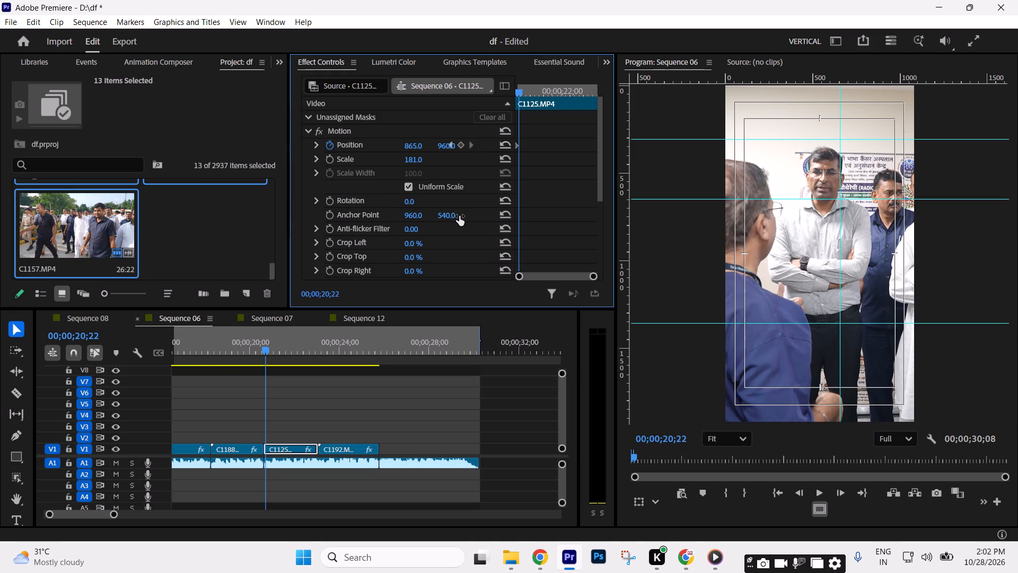
key("Right")
key("Right")
key("Right")
key("Right")
key("Right")
key("Right")
left_click_drag(417, 146, 6, 157)
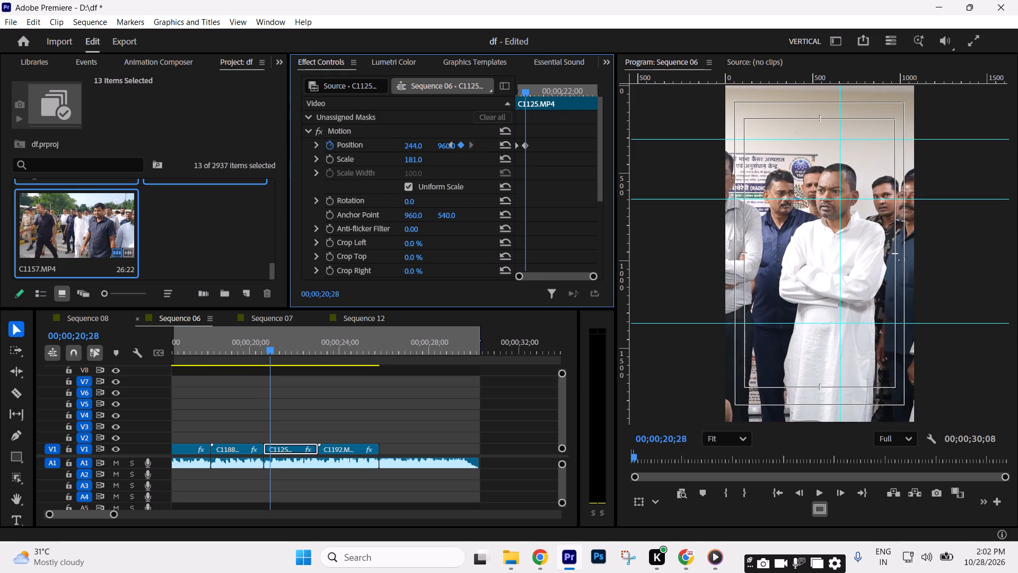
left_click_drag(6, 157, 42, 159)
left_click_drag(528, 144, 692, 151)
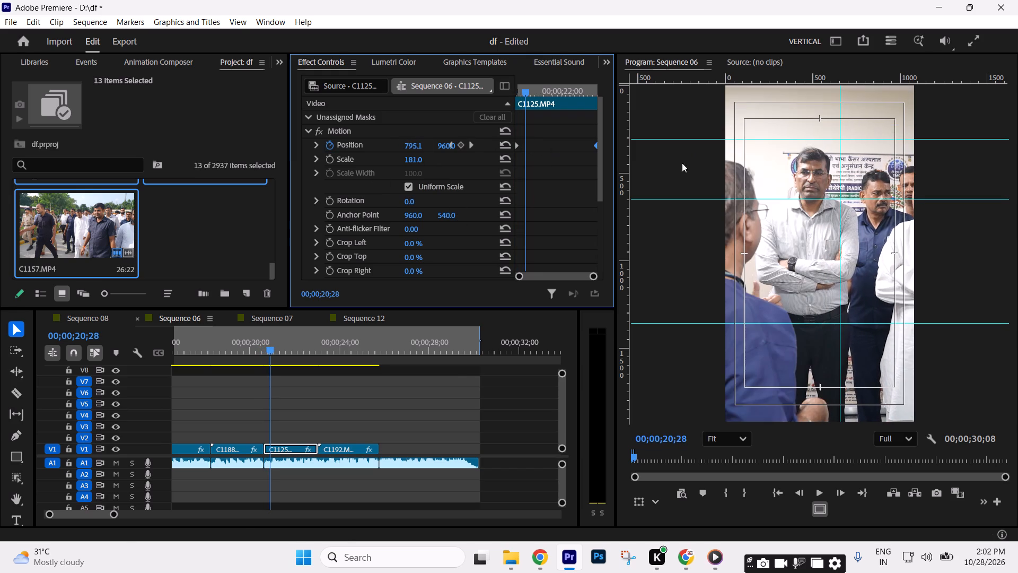
Play back the C1125 pan from just before the clip and save the project.
left_click_drag(272, 344, 259, 344)
key("space")
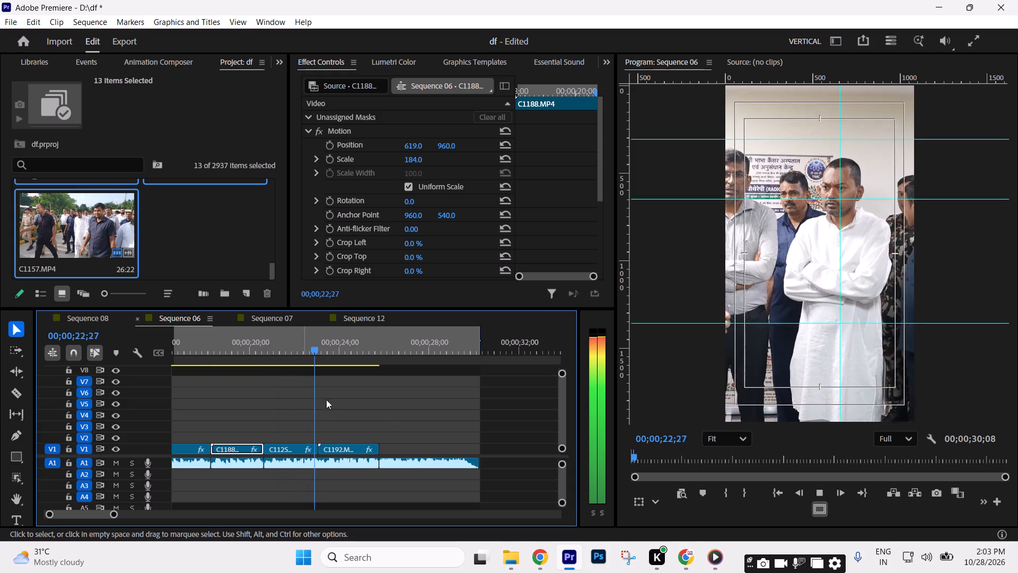
left_click(389, 400)
key("space")
left_click(303, 351)
left_click(390, 430)
key("ctrl+s")
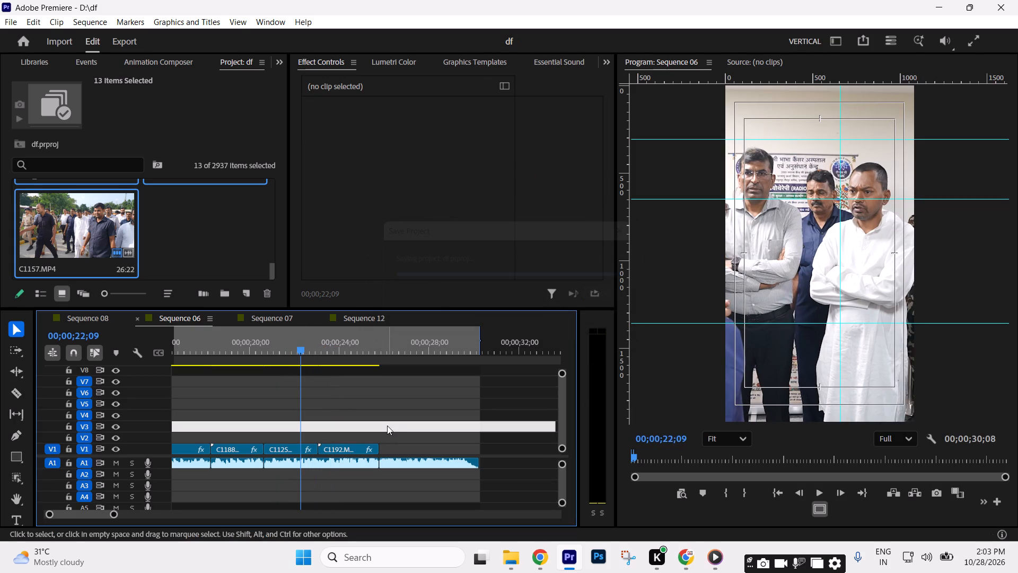
Play from C1125 into C1192 and scale C1192 to 188 to fill the vertical frame.
left_click(338, 428)
key("space")
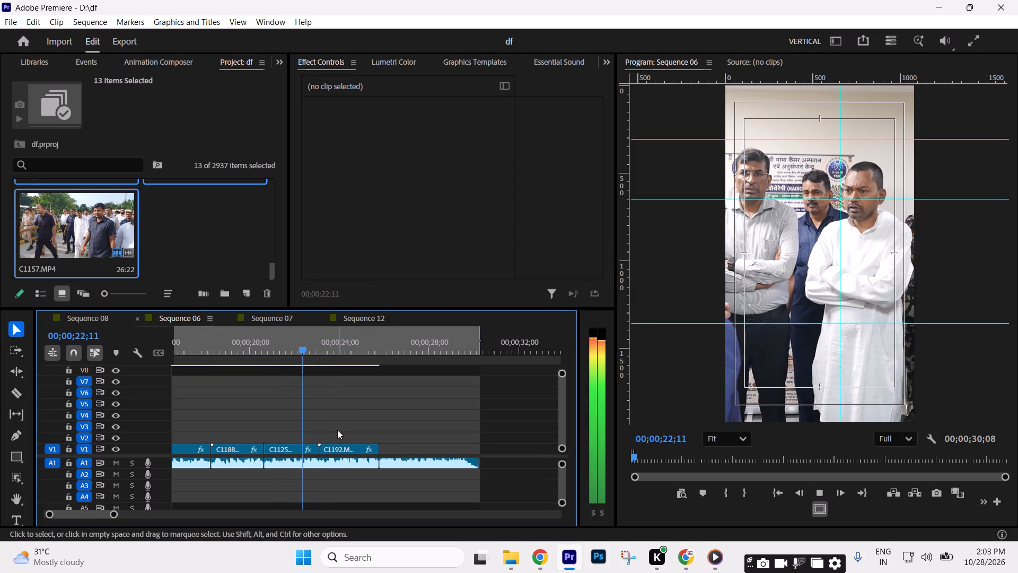
key("space")
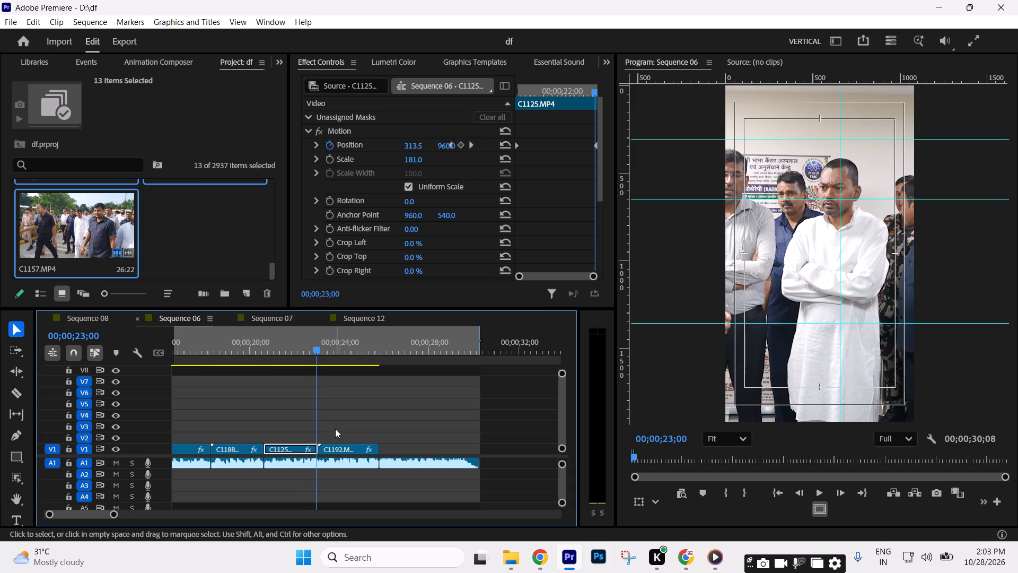
key("space")
key("space")
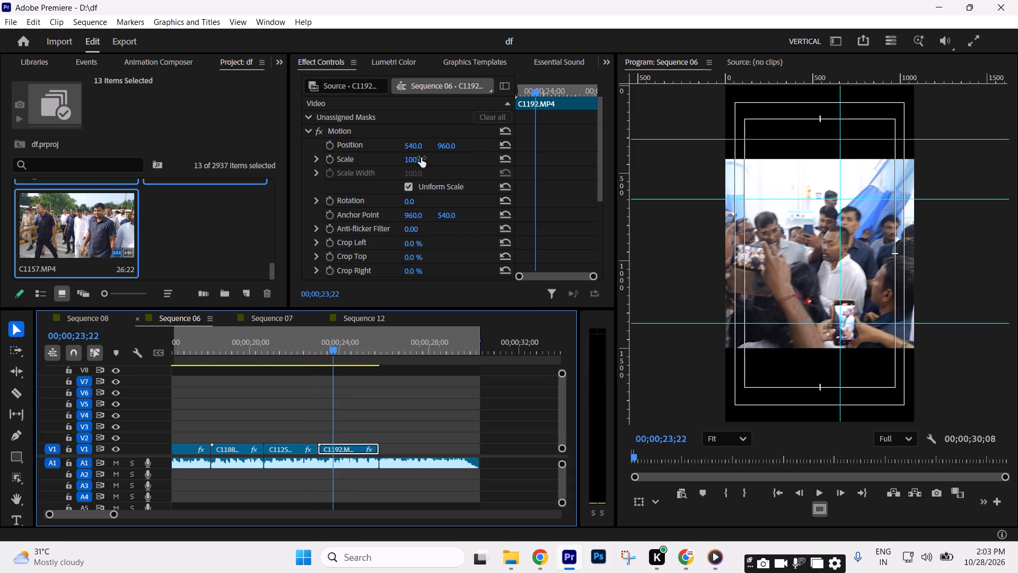
left_click_drag(417, 157, 476, 155)
Play the scaled C1192, split it at 00;00;23;27 and delete its opening piece.
key("space")
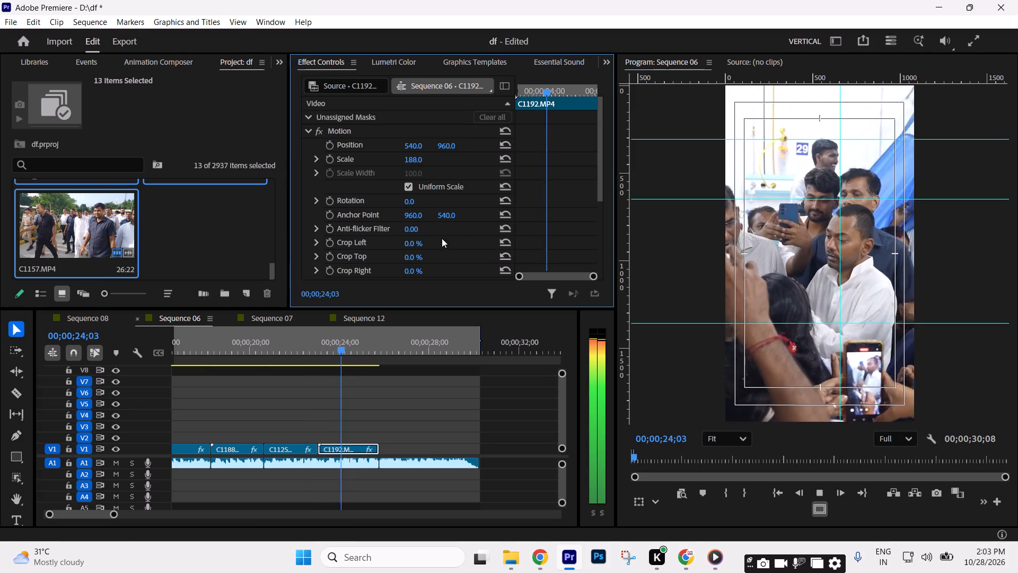
key("space")
left_click_drag(351, 353, 324, 357)
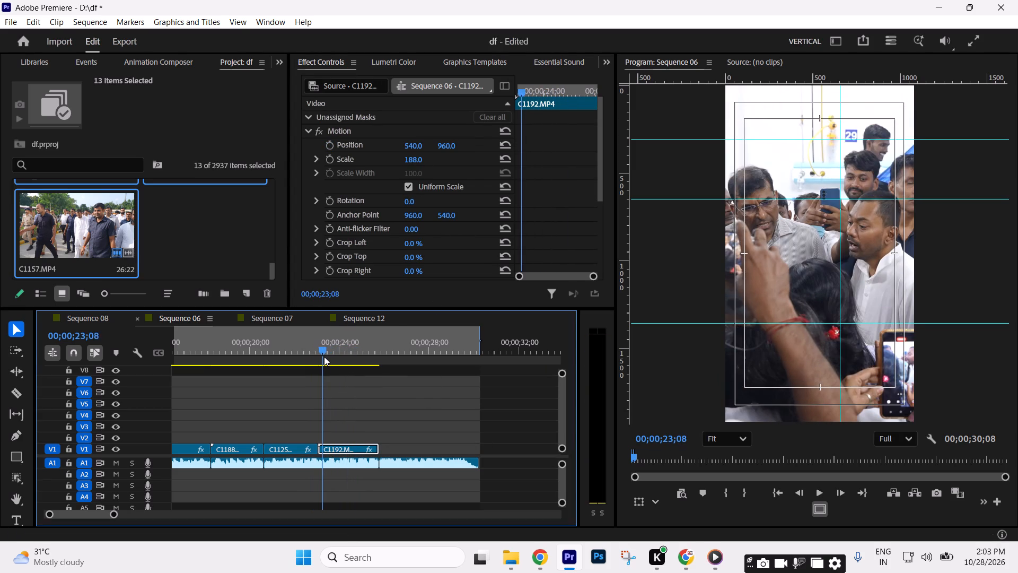
left_click_drag(324, 357, 323, 357)
key("space")
key("space")
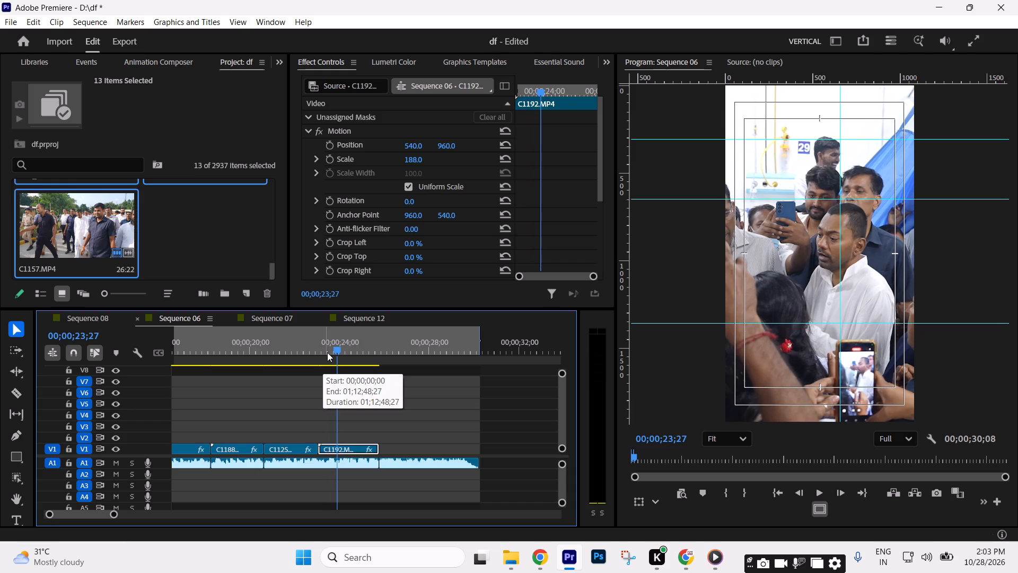
key("v")
left_click(338, 449)
key("c")
left_click(337, 447)
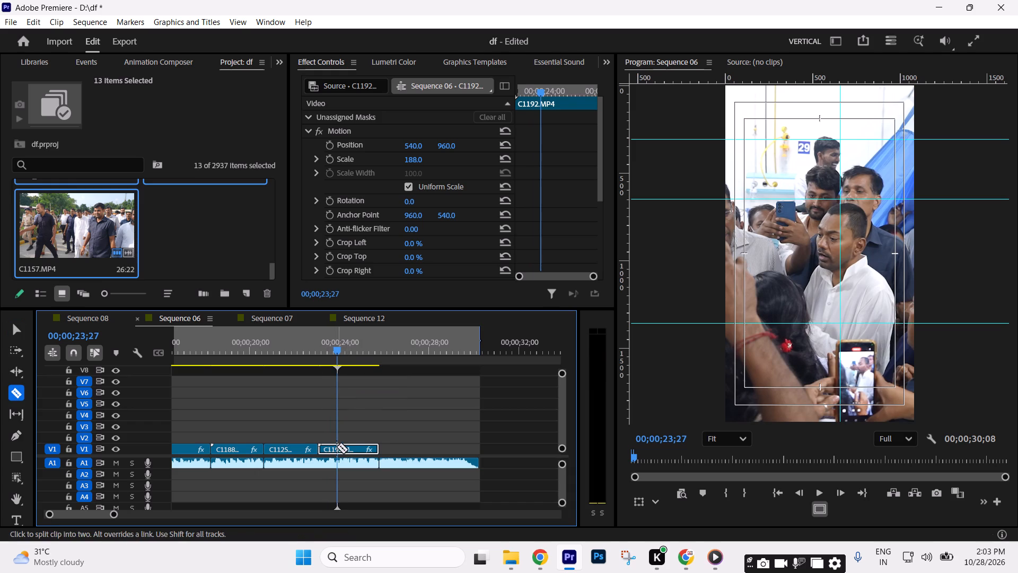
key("v")
key("space")
key("space")
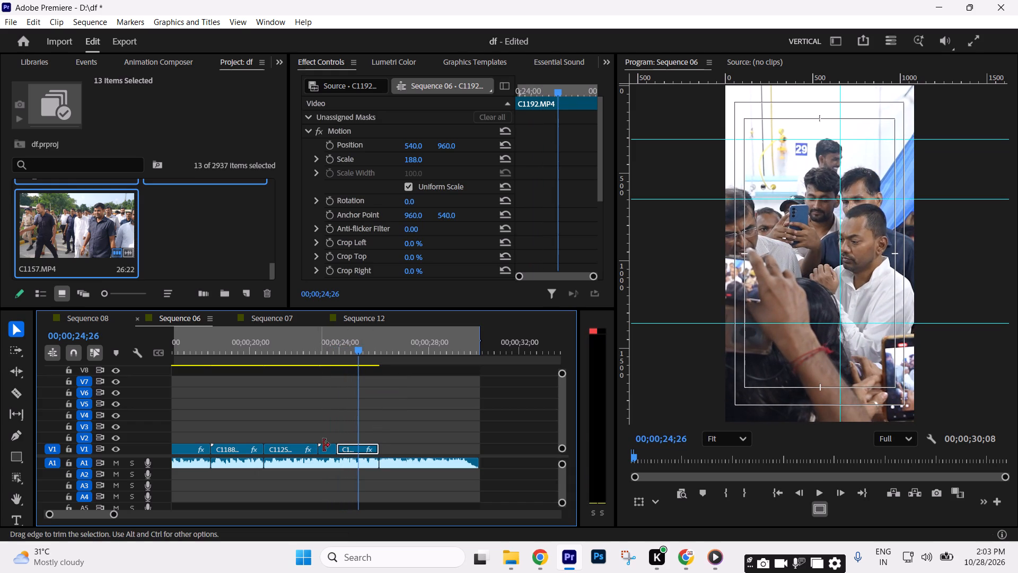
left_click(323, 449)
left_click(327, 447)
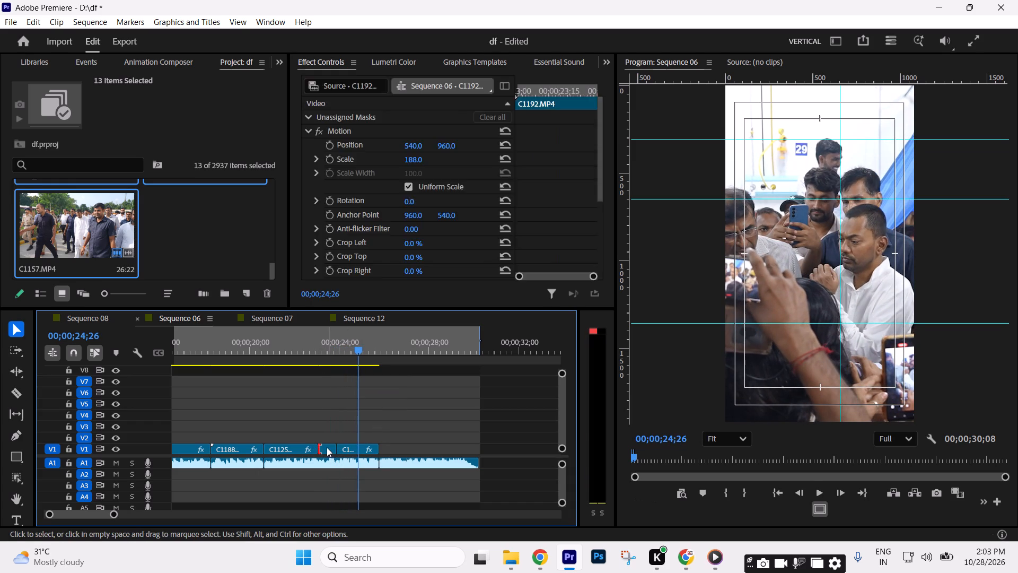
key("Delete")
Move the remaining C1192 piece back against C1125 and extend its end to 00;00;25;23, for a 00;00;02;21 duration.
left_click_drag(352, 447, 337, 448)
left_click_drag(365, 449, 380, 446)
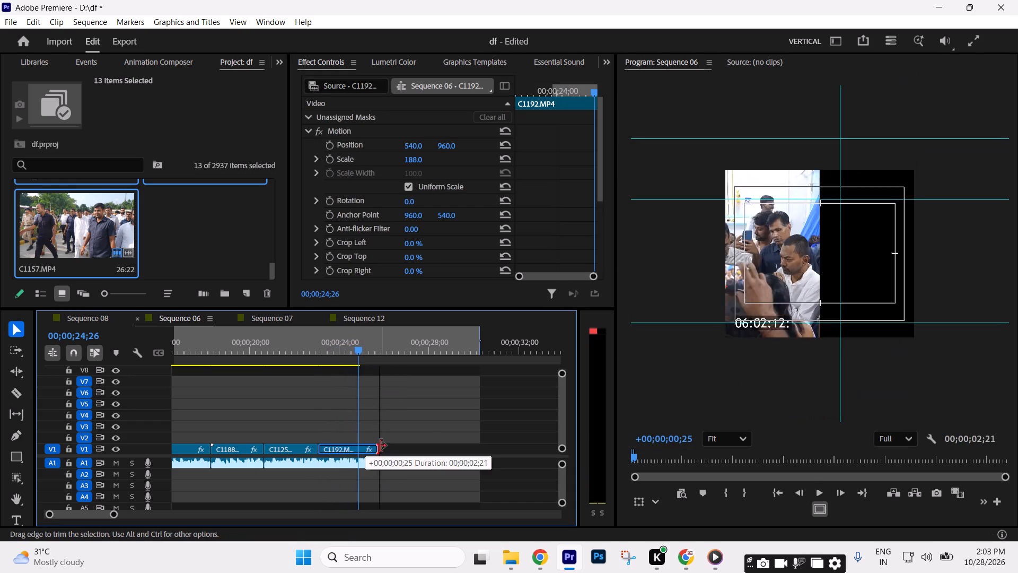
left_click_drag(380, 446, 381, 445)
Play the end of the adjusted C1192 in the reel and save the project.
left_click(411, 424)
key("space")
key("space")
key("space")
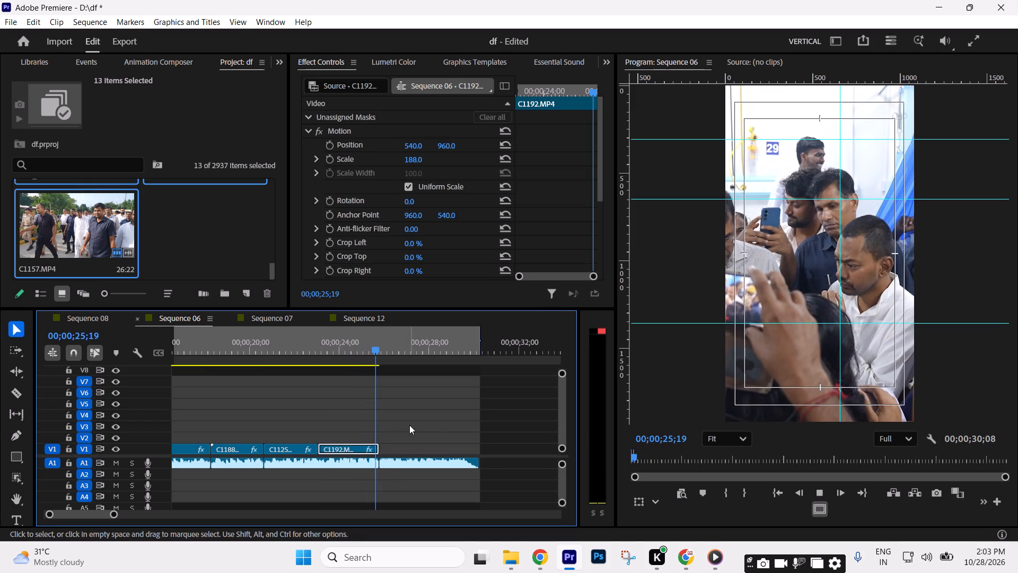
key("space")
left_click(435, 427)
type("---")
key("equal")
key("ctrl+s")
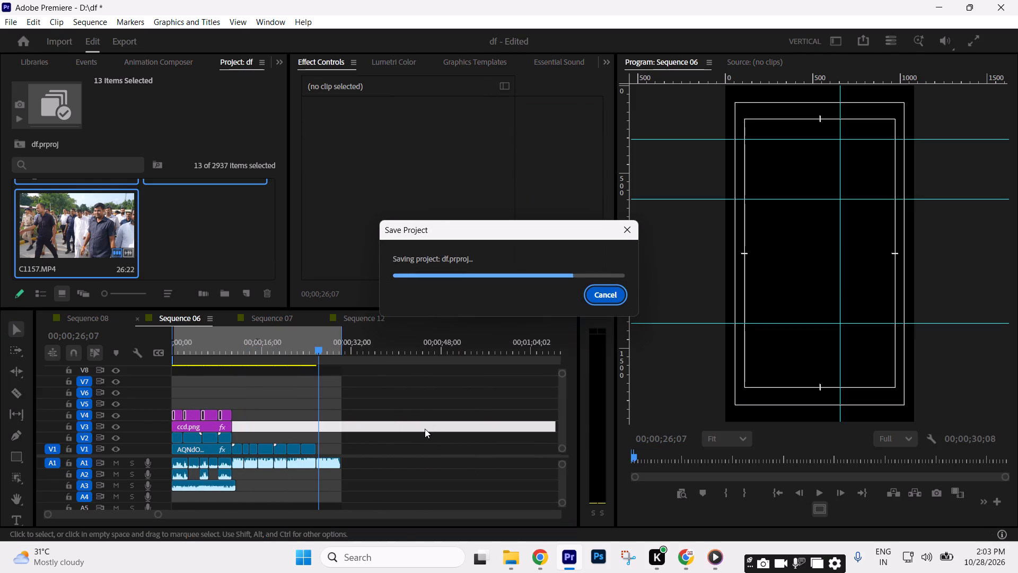
Return to the end of C1192 at 00;00;25;23 and save the project.
left_click(425, 431)
key("Up")
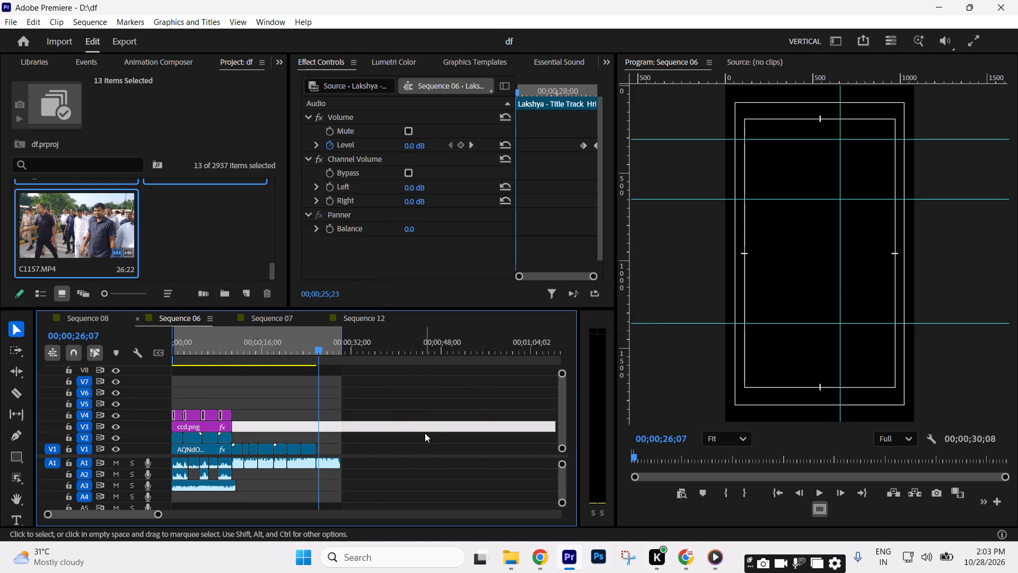
key("minus")
key("ctrl+s")
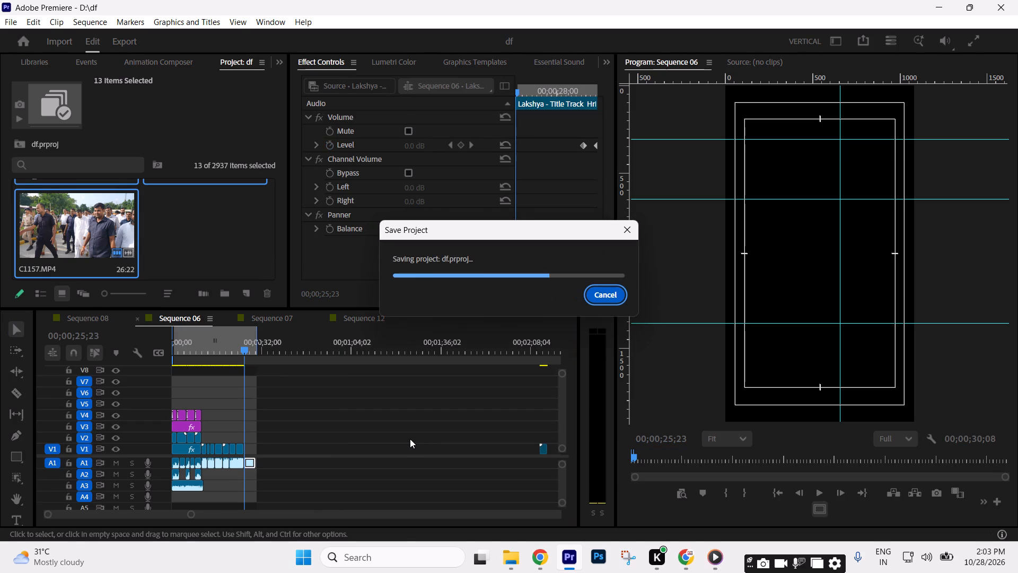
Find the conference-room clip C1152 in the spare footage on V1 and split it at 00;04;32;17.
type("--")
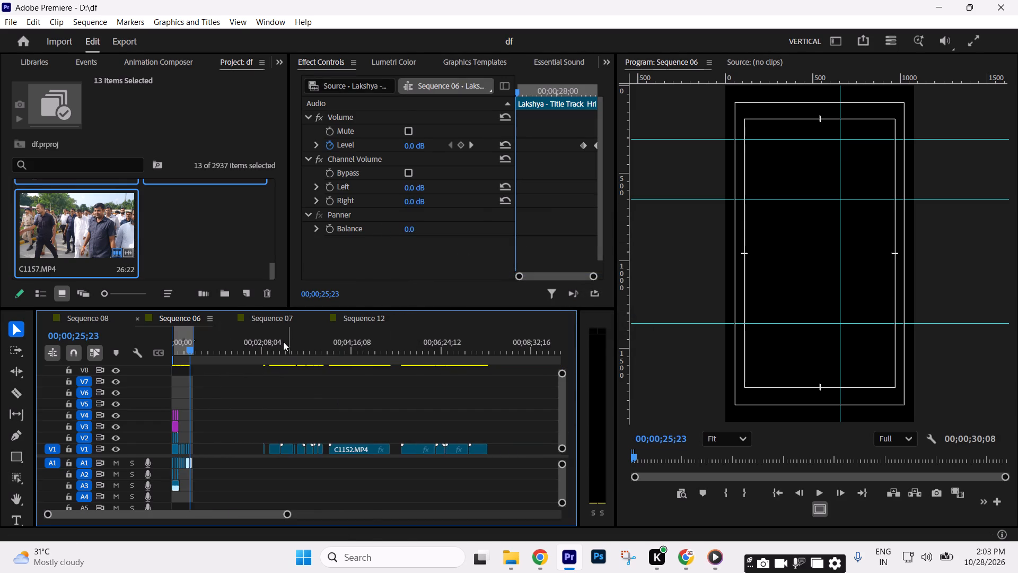
left_click_drag(282, 339, 302, 350)
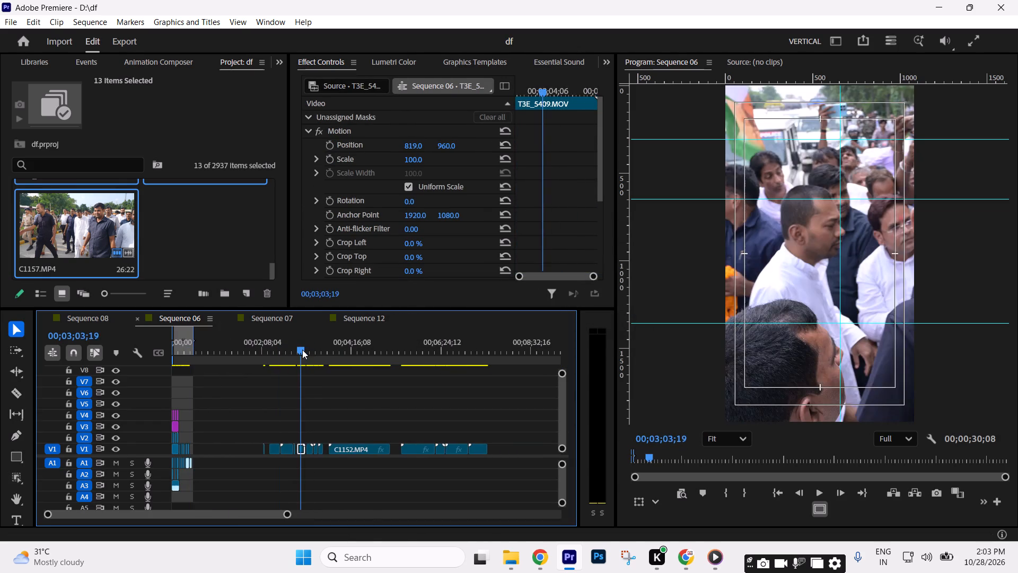
left_click_drag(302, 350, 356, 359)
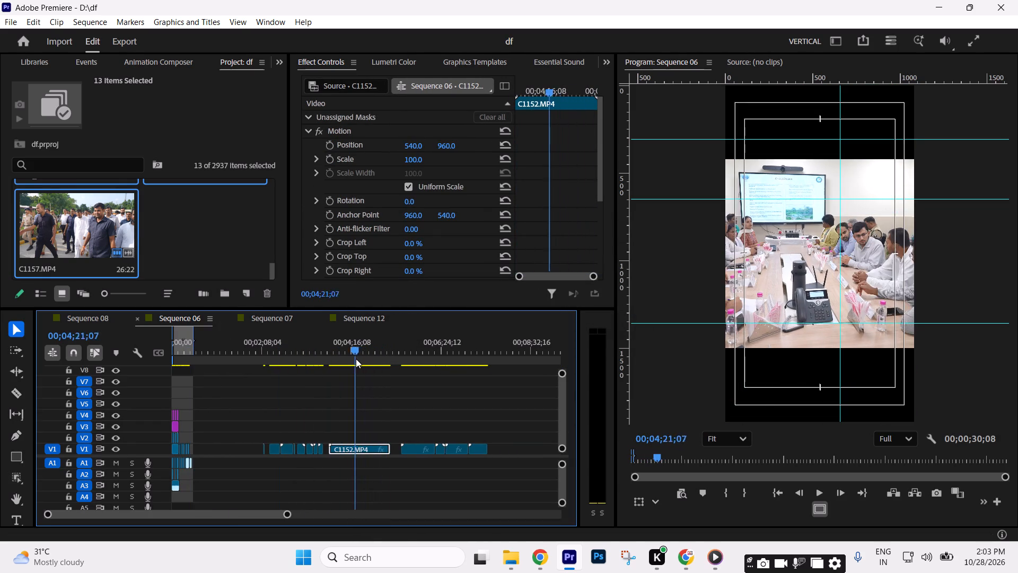
left_click_drag(356, 359, 370, 361)
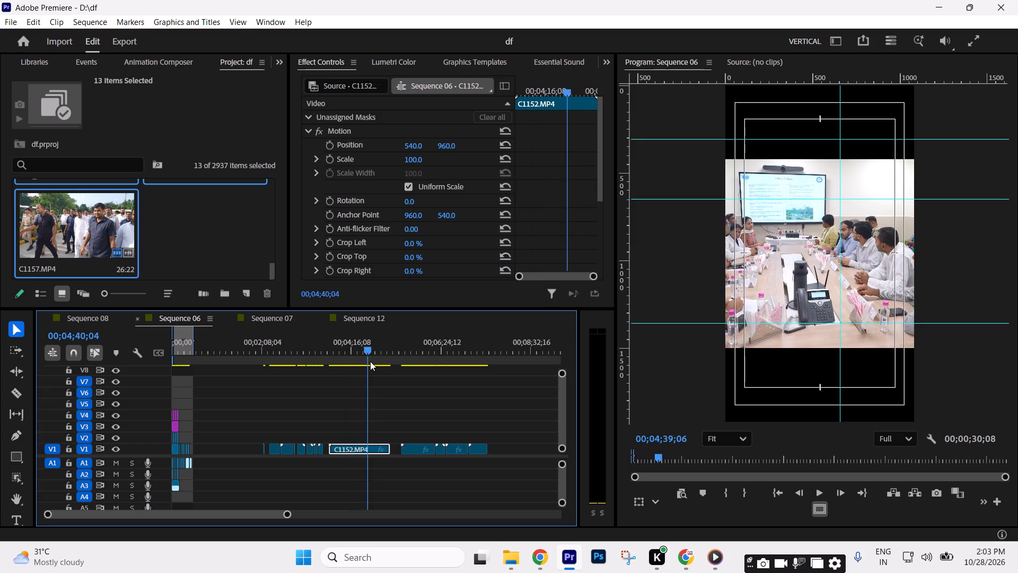
left_click_drag(370, 361, 364, 357)
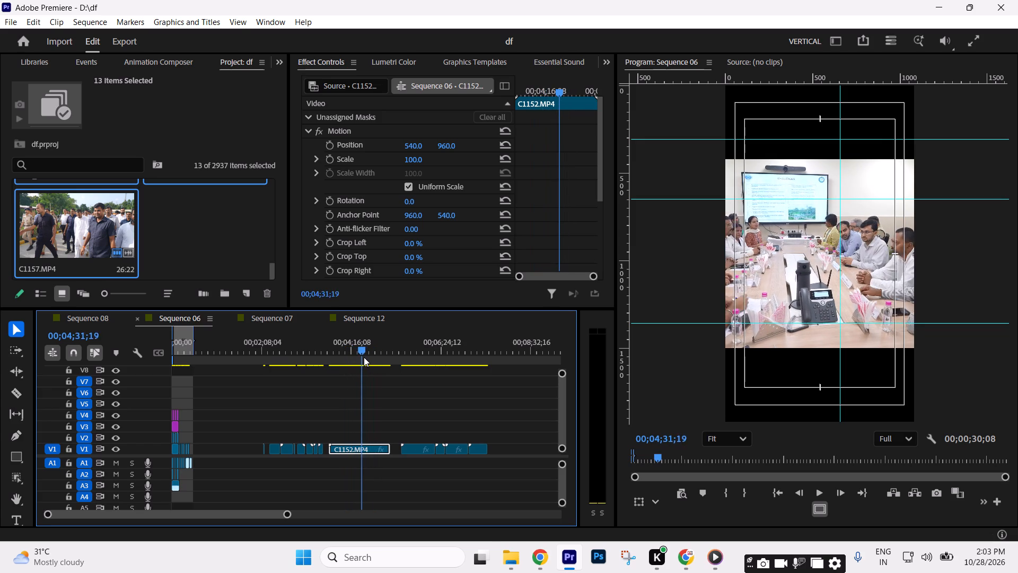
left_click_drag(364, 357, 365, 358)
key("c")
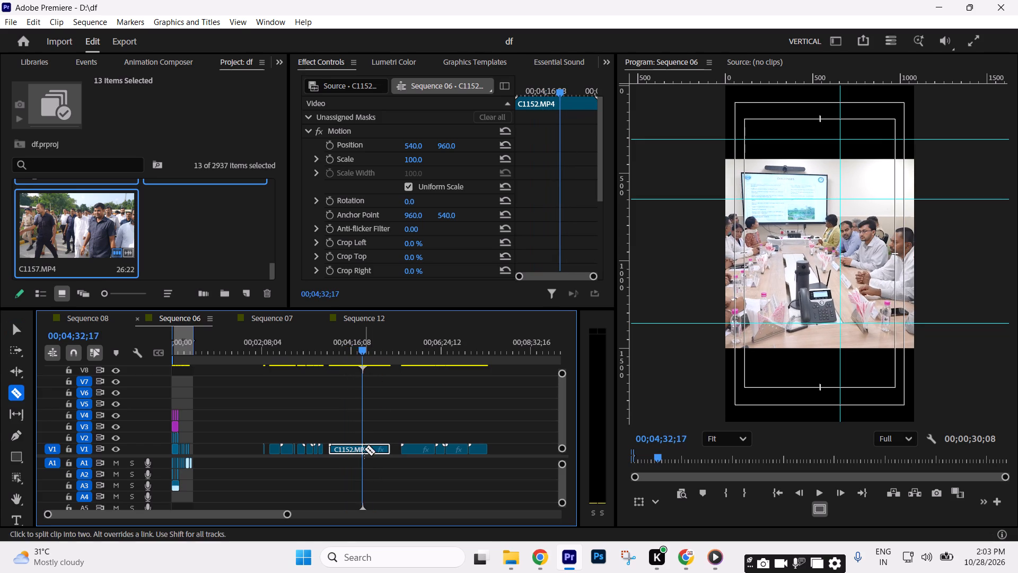
left_click(364, 449)
key("v")
Split C1152 again at 00;04;41;03 and cut the section between the two splits to the clipboard.
key("space")
key("space")
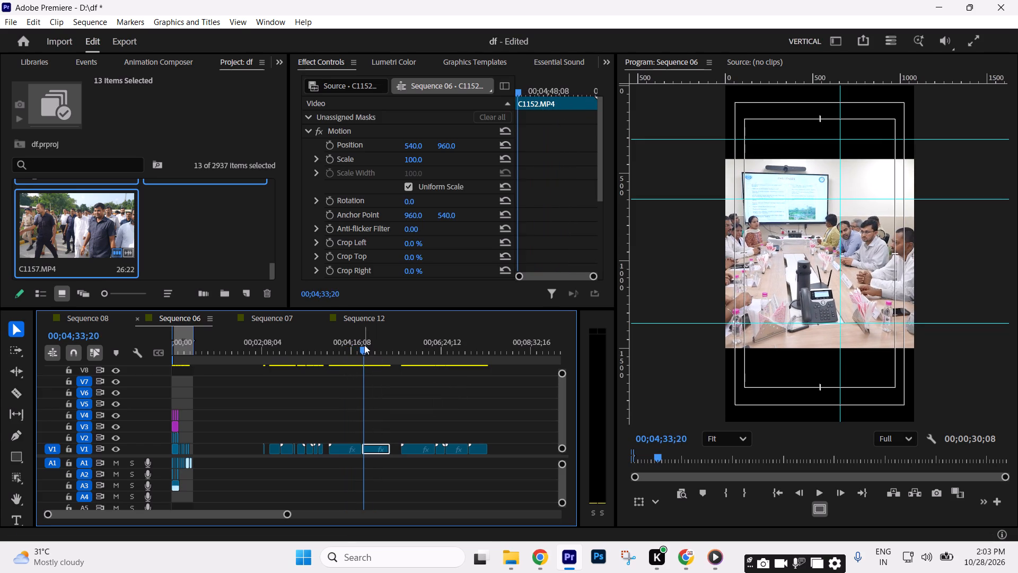
left_click_drag(364, 346, 370, 349)
key("c")
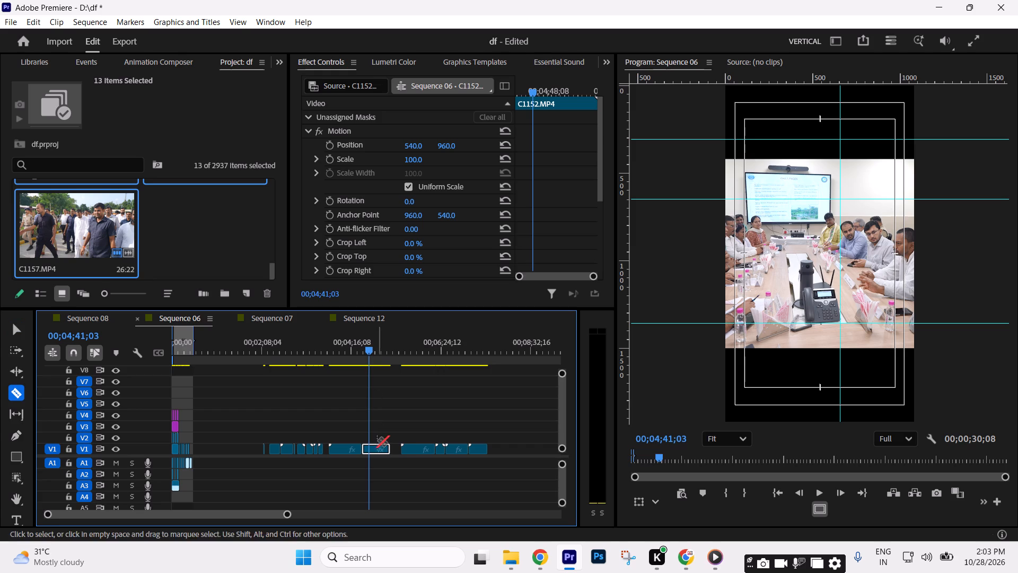
left_click(367, 449)
key("v")
left_click(365, 449)
key("ctrl+x")
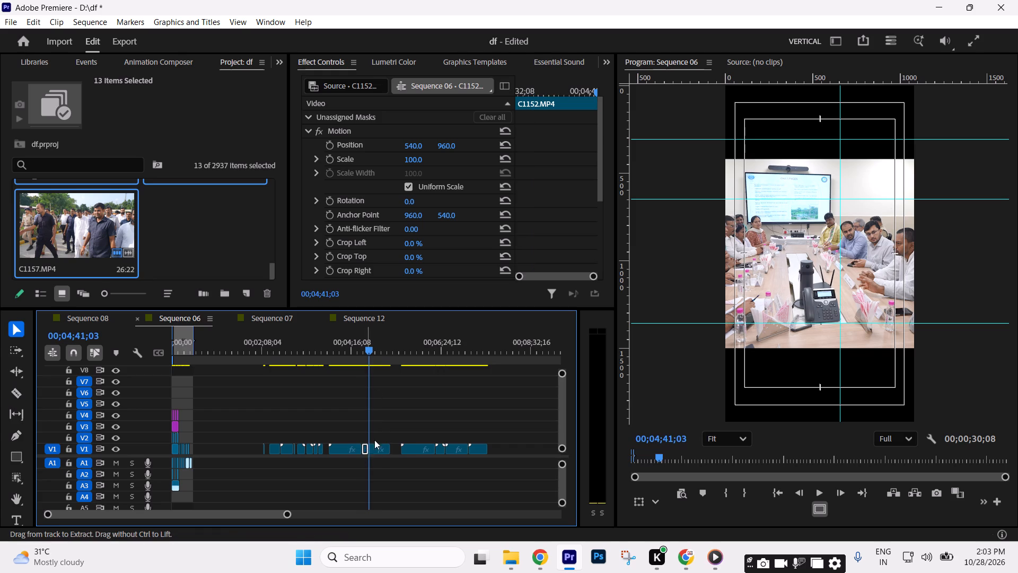
Paste the cut C1152 section on V1 directly after C1192 at 00;00;25;23.
left_click(406, 413)
key("minus")
left_click_drag(250, 342, 161, 363)
key("equal")
key("equal")
key("equal")
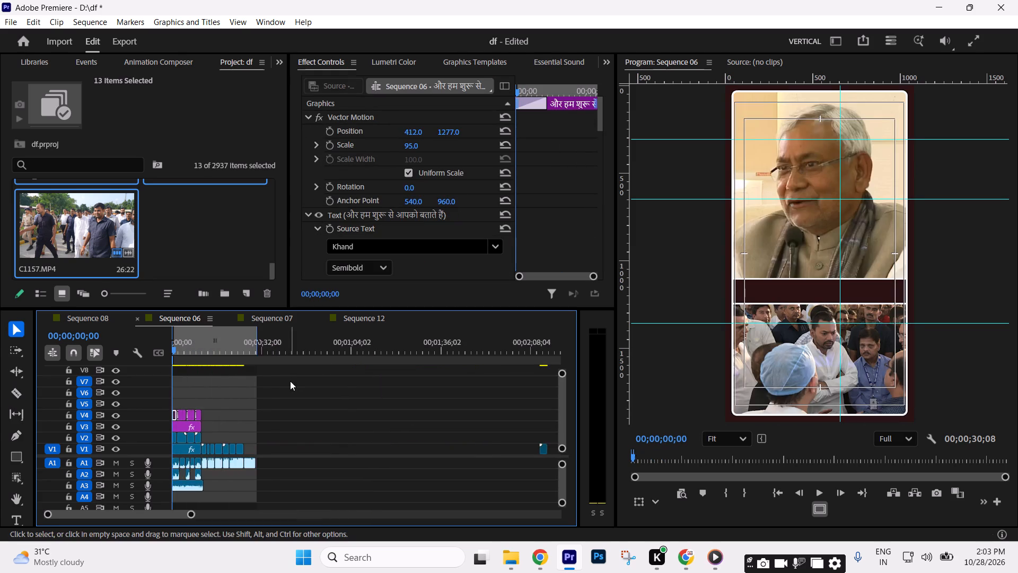
key("equal")
left_click(345, 353)
key("Up")
key("Up")
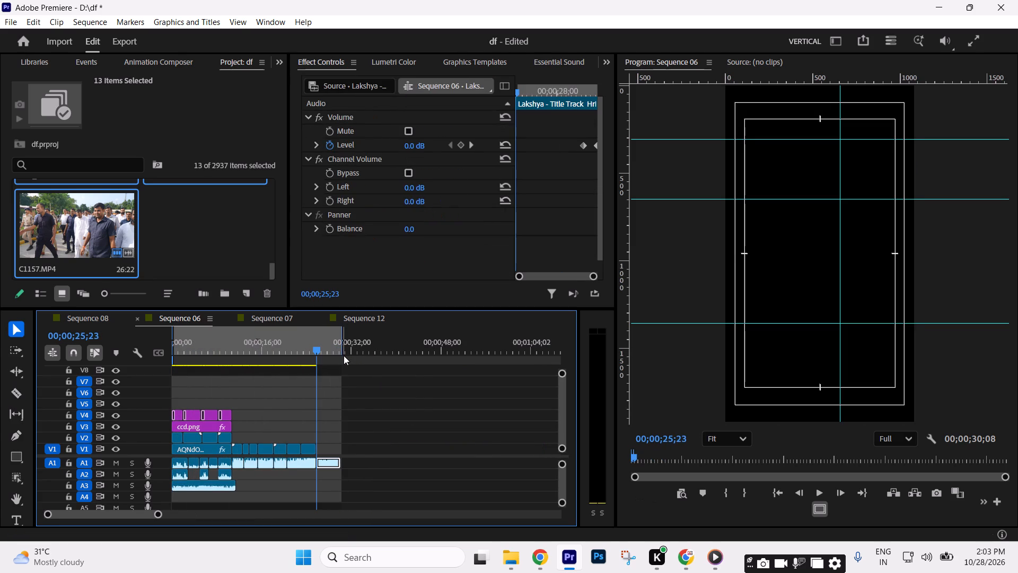
key("ctrl+v")
Split the pasted C1152 at 00;00;28.
key("equal")
left_click_drag(274, 352, 278, 352)
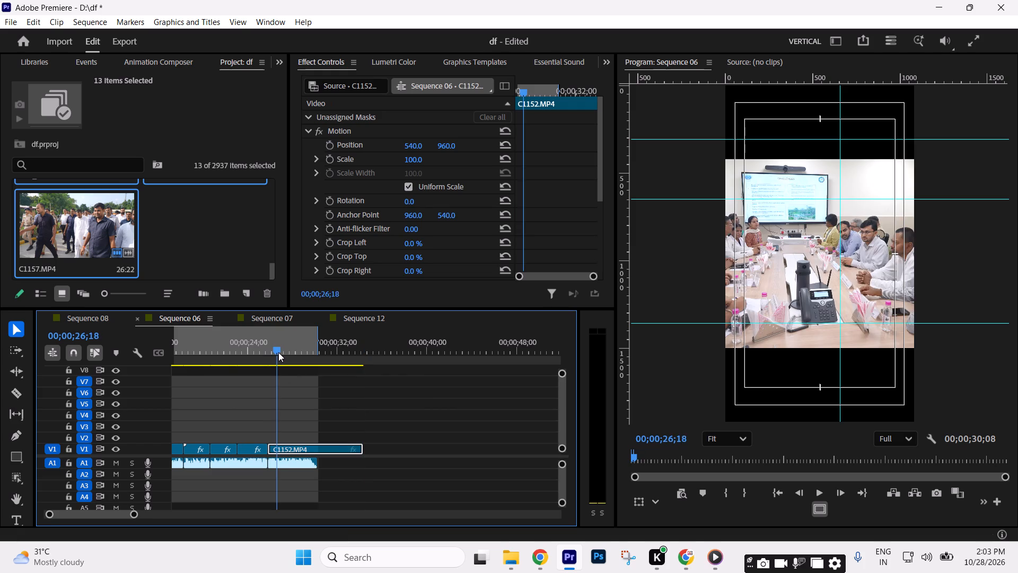
left_click_drag(278, 352, 313, 362)
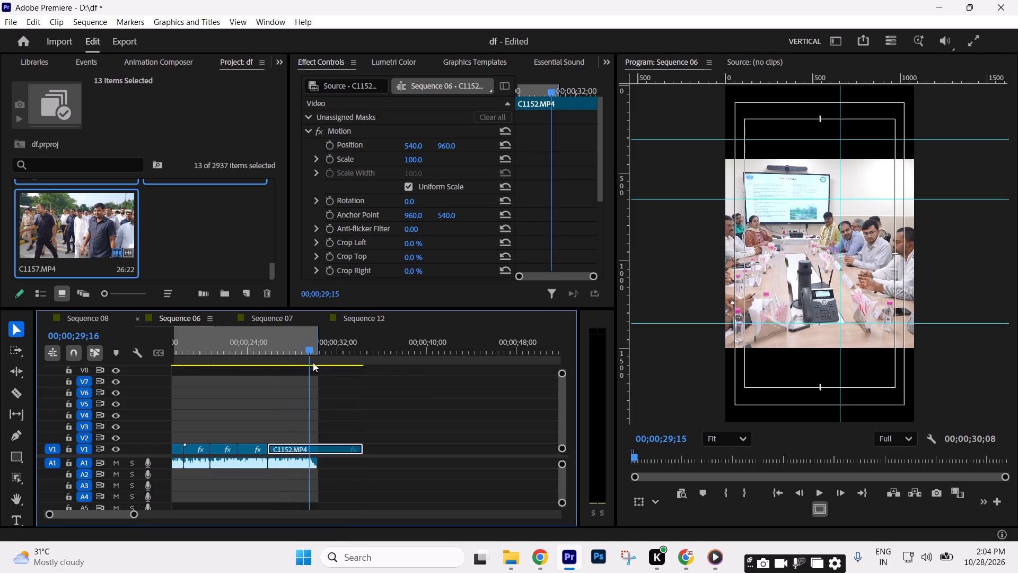
left_click_drag(313, 362, 312, 370)
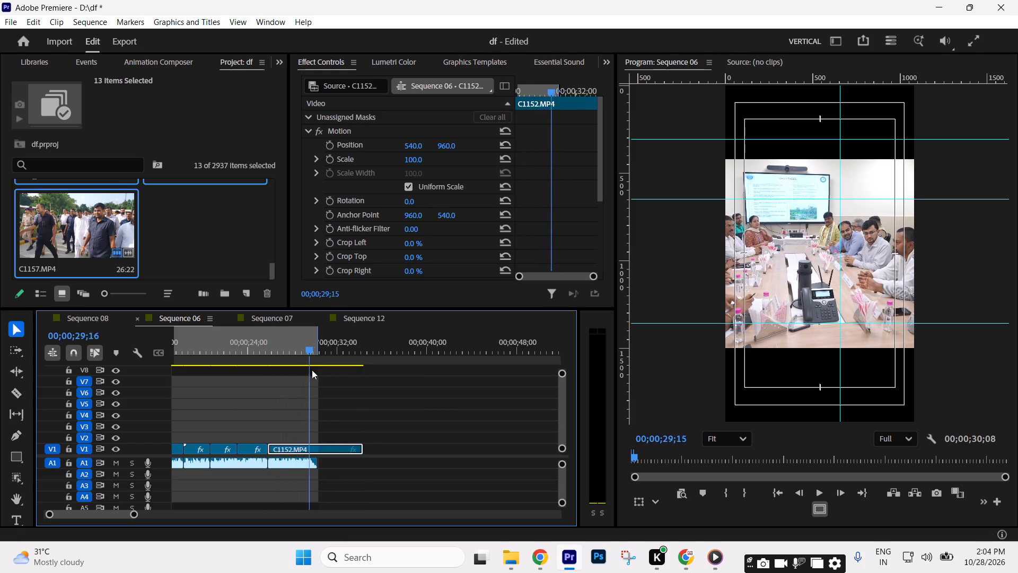
left_click_drag(312, 370, 296, 370)
key("c")
left_click(296, 448)
key("v")
left_click_drag(318, 446, 299, 446)
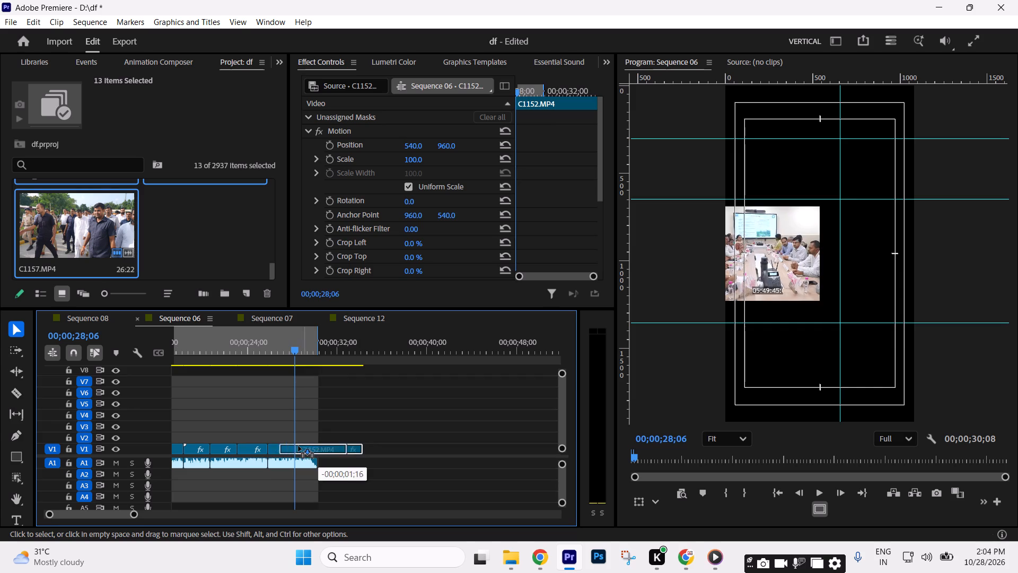
left_click_drag(299, 446, 293, 446)
Play C1152 against the music, split it at 00;00;27;18 and delete the piece after the split.
left_click(266, 353)
key("space")
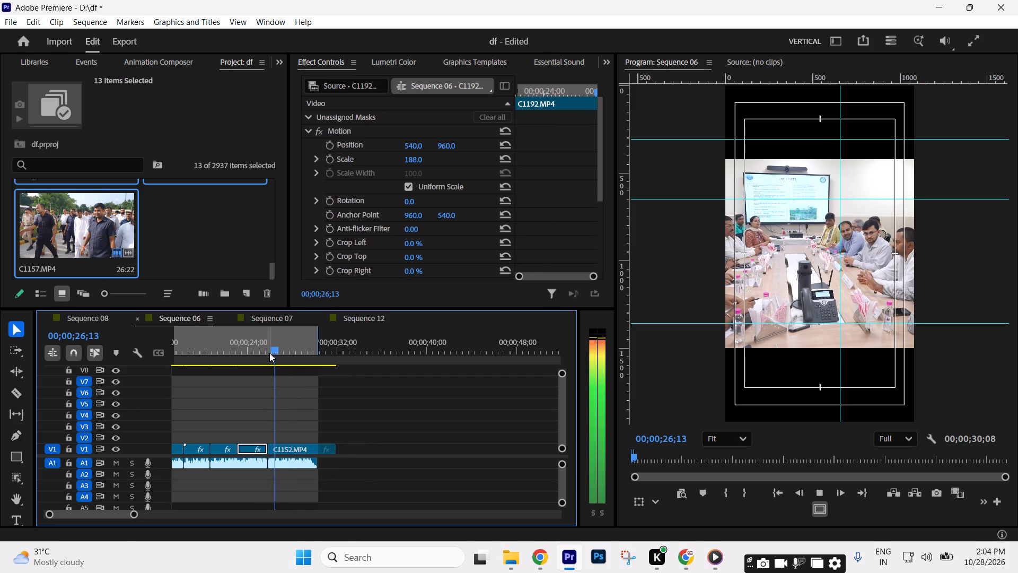
key("space")
key("c")
key("space")
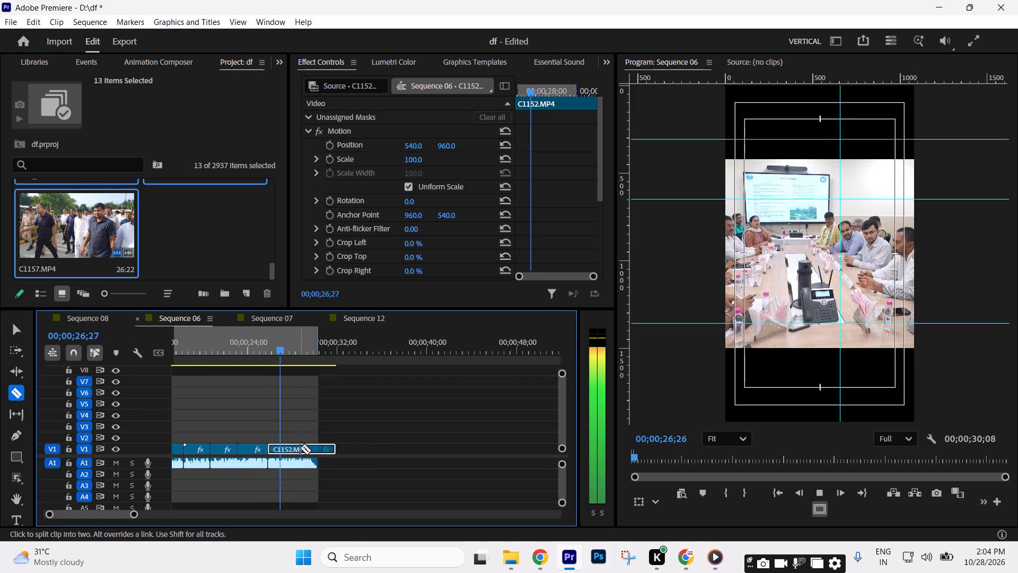
key("space")
left_click_drag(283, 347, 271, 349)
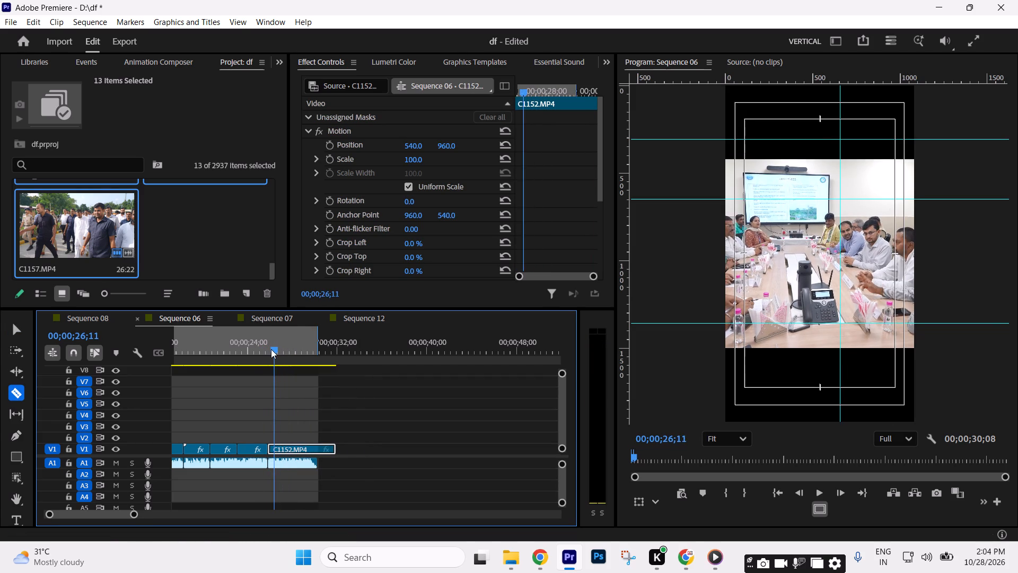
key("space")
key("space")
key("c")
left_click(287, 452)
key("v")
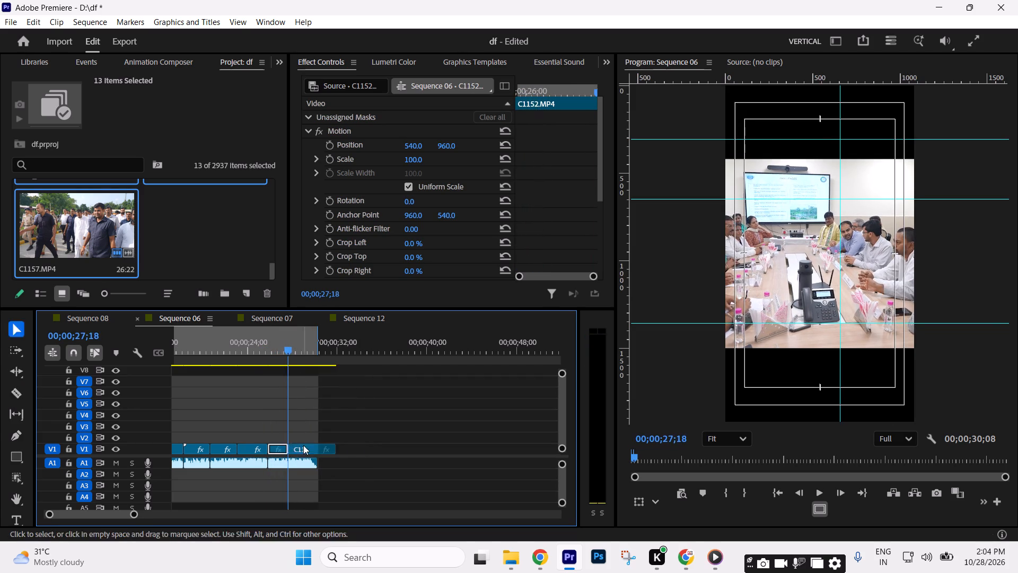
left_click(307, 446)
key("Delete")
Examine the spare clips DSC_6857, C1115 and C1157 on V1 for the next shot.
key("minus")
key("minus")
key("minus")
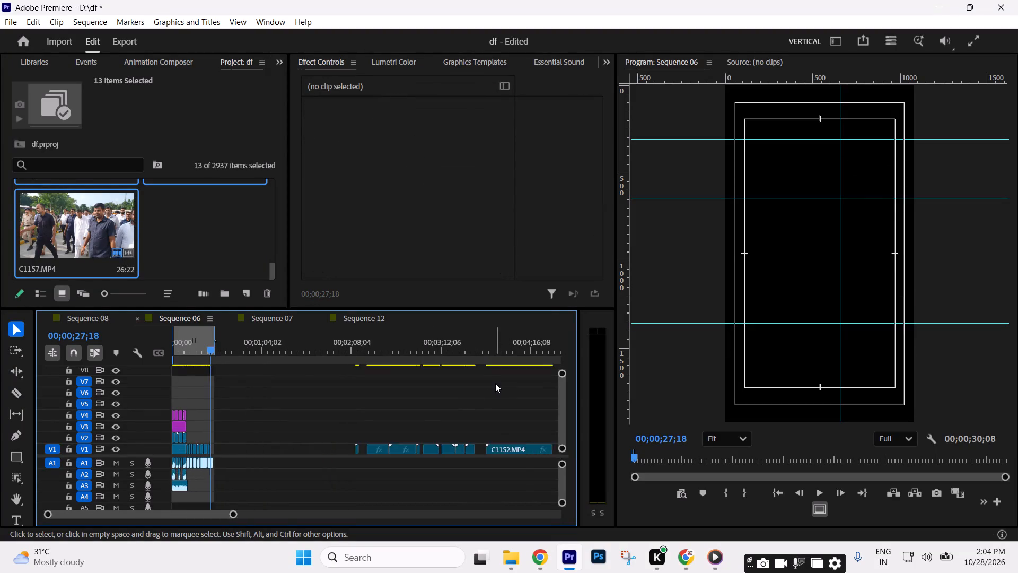
key("minus")
key("minus")
left_click_drag(276, 357, 312, 356)
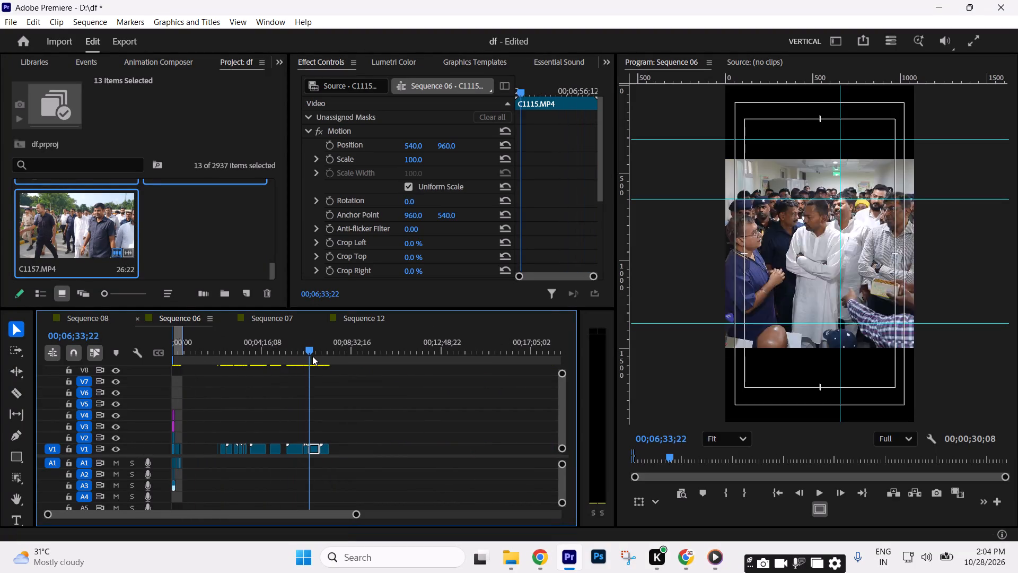
left_click_drag(312, 356, 313, 357)
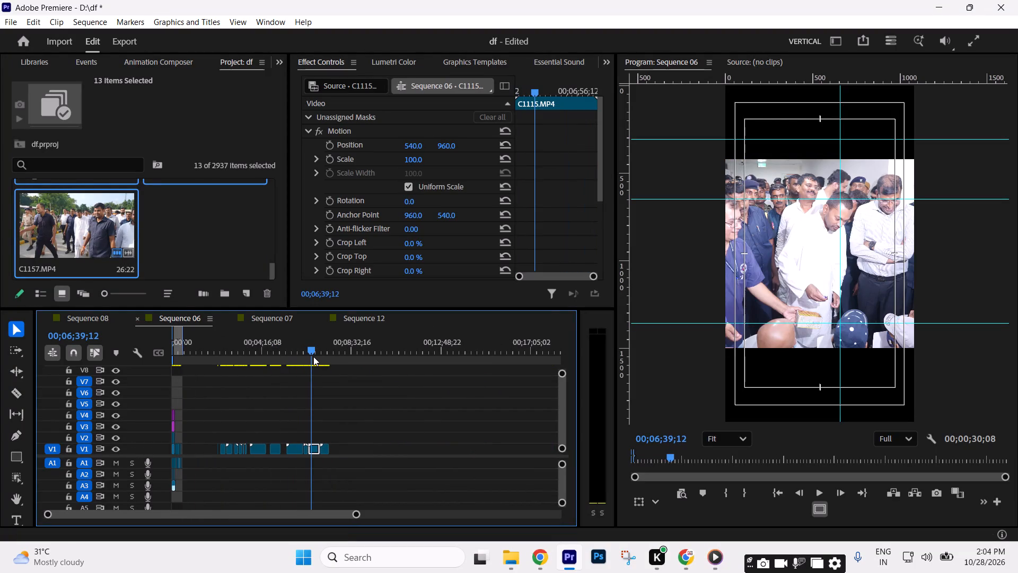
left_click_drag(313, 357, 311, 357)
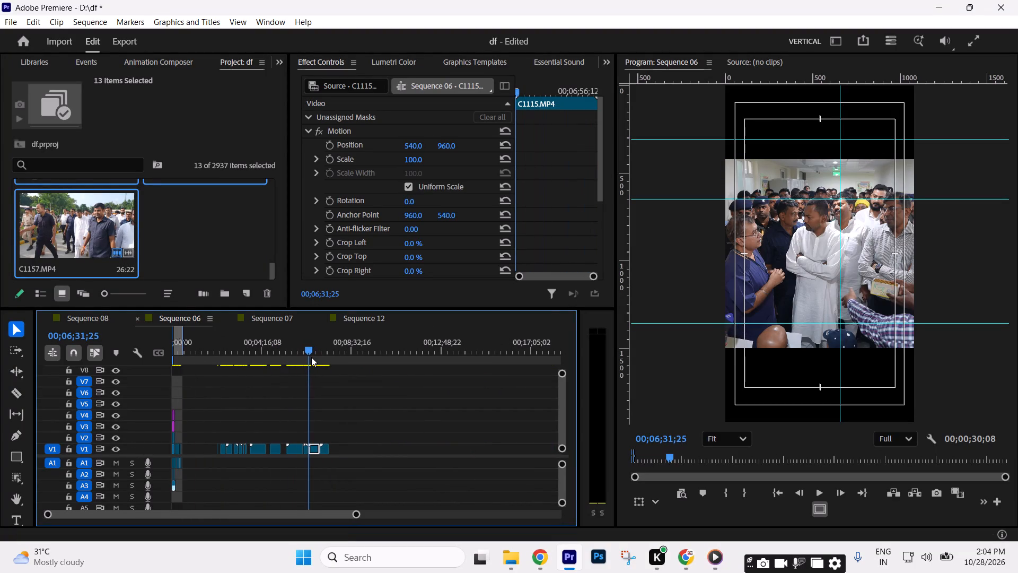
left_click_drag(311, 357, 309, 357)
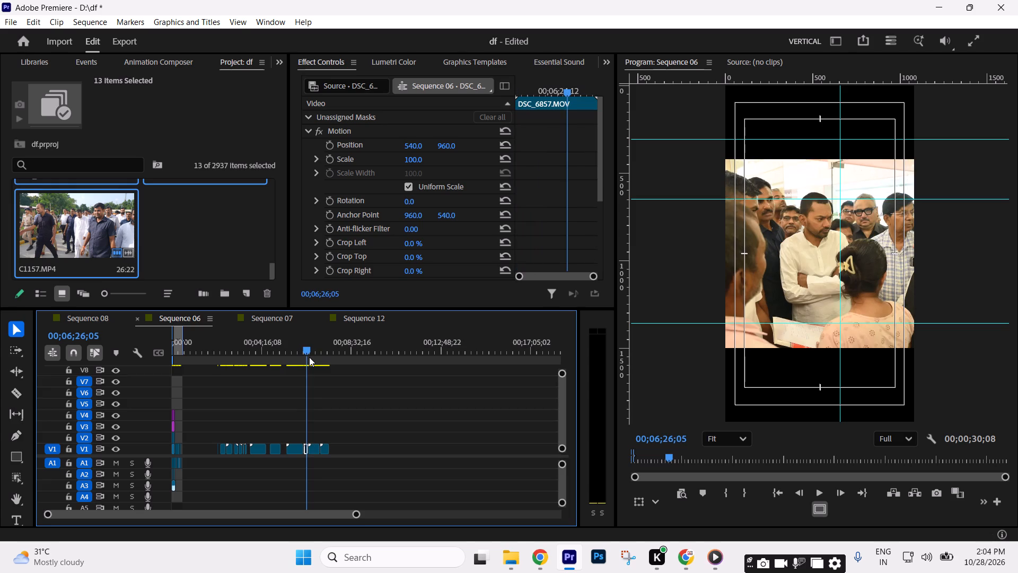
left_click_drag(309, 357, 329, 362)
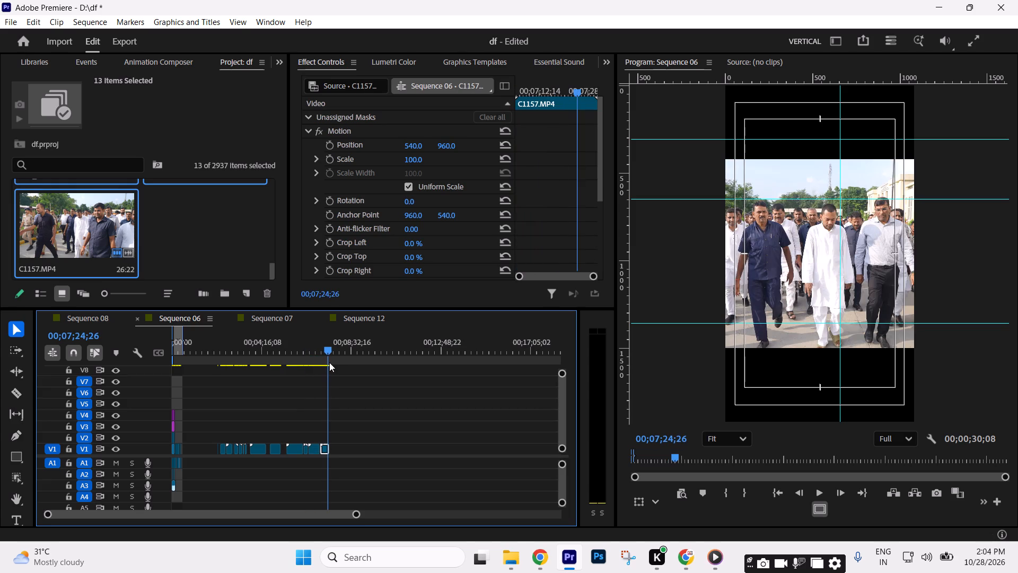
left_click_drag(329, 362, 319, 364)
Play the spare clip C1115 from its start and split it at 00;06;33;10.
key("equal")
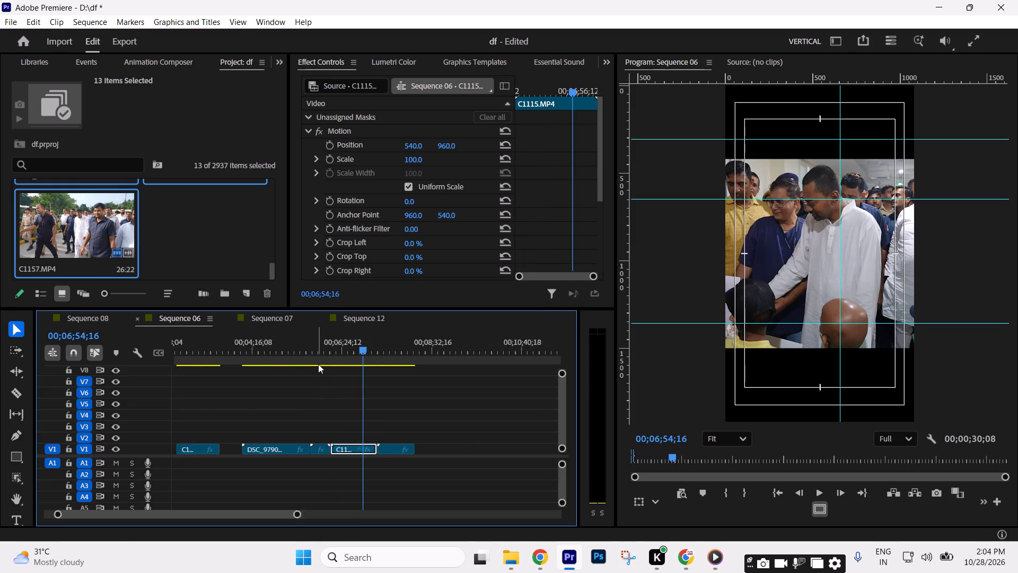
key("equal")
key("equal")
key("Up")
key("space")
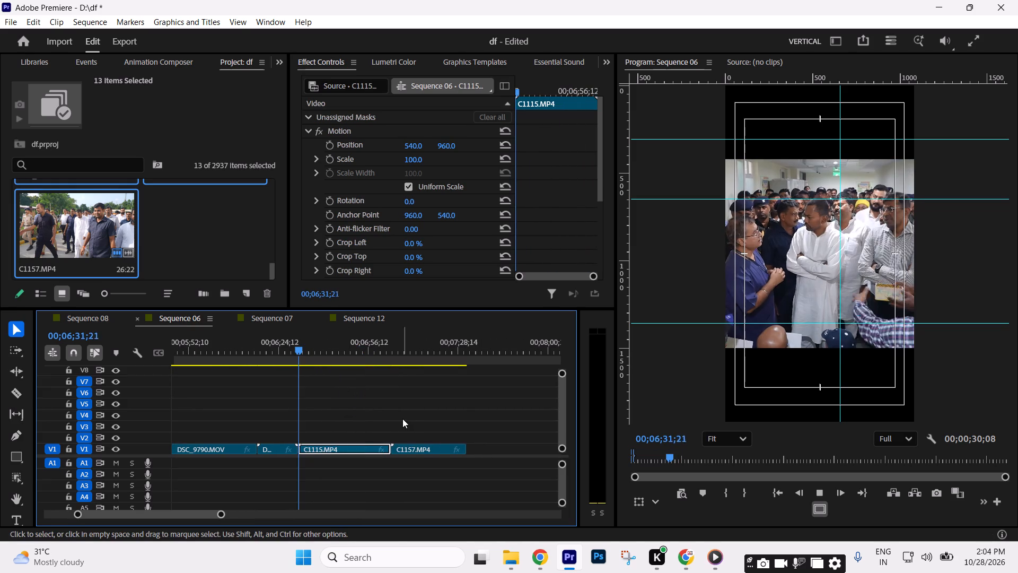
key("space")
key("c")
key("space")
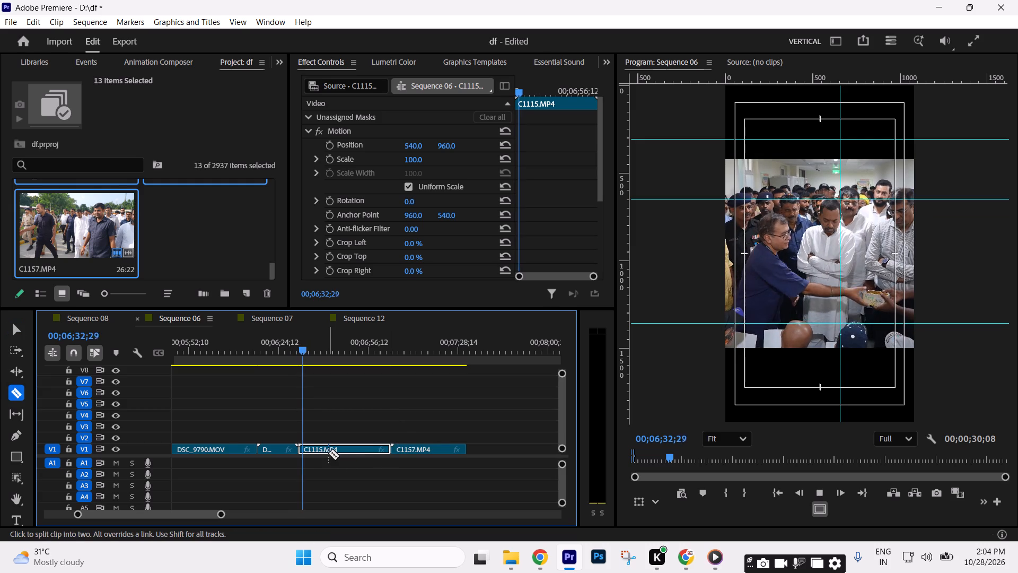
key("space")
key("c")
left_click(307, 449)
key("v")
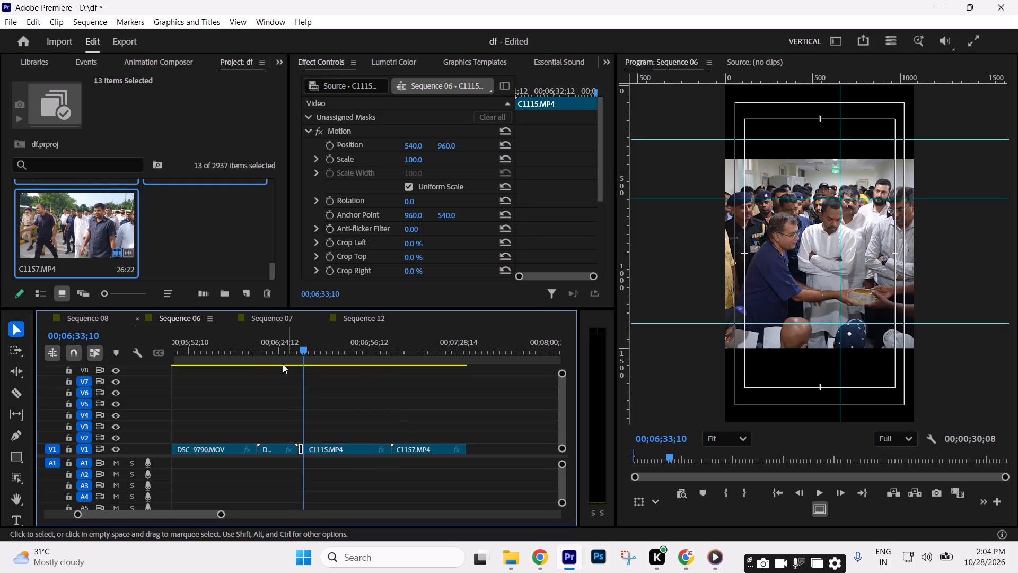
Scrub DSC_6857 back to 00;06;17;16 and cut the clip out of the spare footage to the clipboard.
left_click_drag(272, 355, 265, 359)
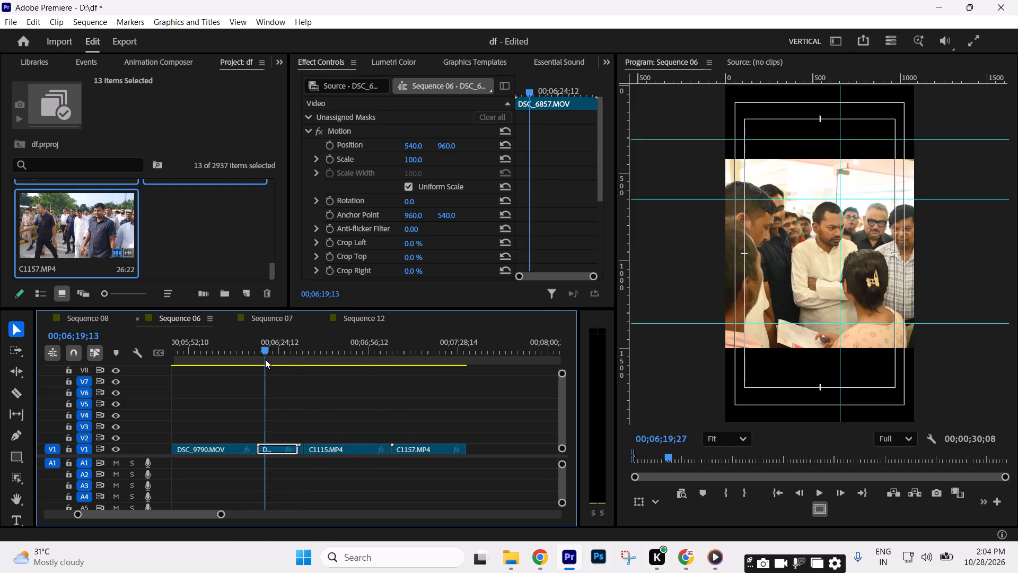
left_click_drag(265, 359, 260, 361)
key("c")
left_click(264, 450)
key("v")
left_click_drag(270, 432, 284, 459)
key("ctrl+x")
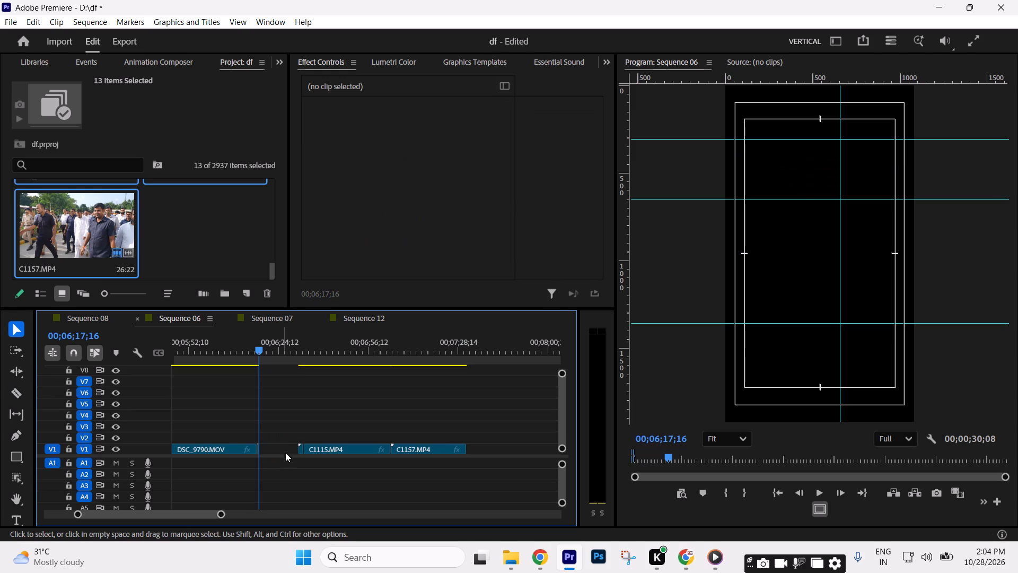
Delete the trimmed C1152 clip that starts at 00;00;25;23 on V1 at the end of the edited reel.
key("minus")
key("minus")
key("minus")
key("minus")
left_click_drag(234, 359, 110, 369)
key("equal")
key("equal")
key("equal")
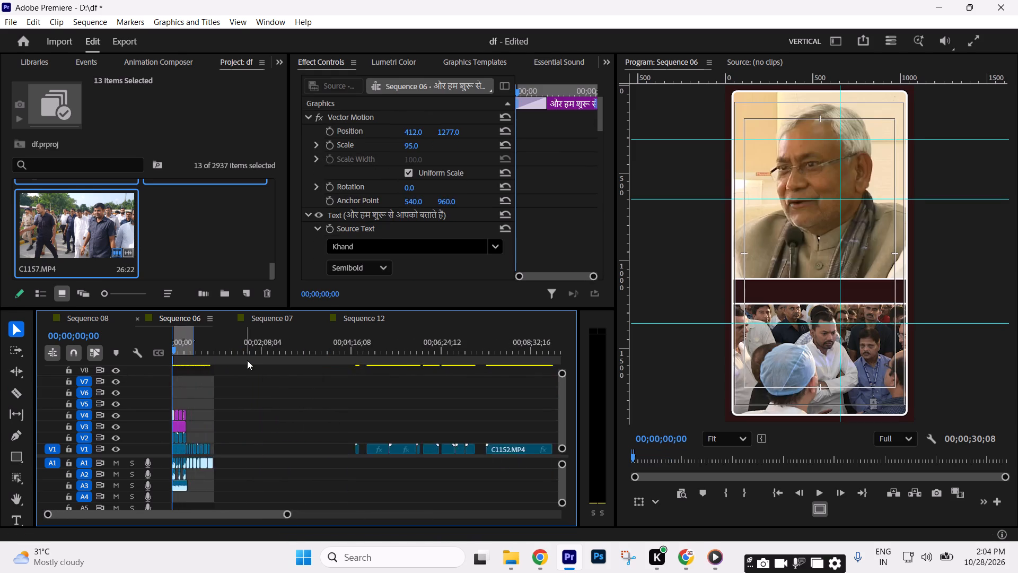
key("equal")
key("equal")
left_click(320, 364)
key("Up")
key("equal")
key("equal")
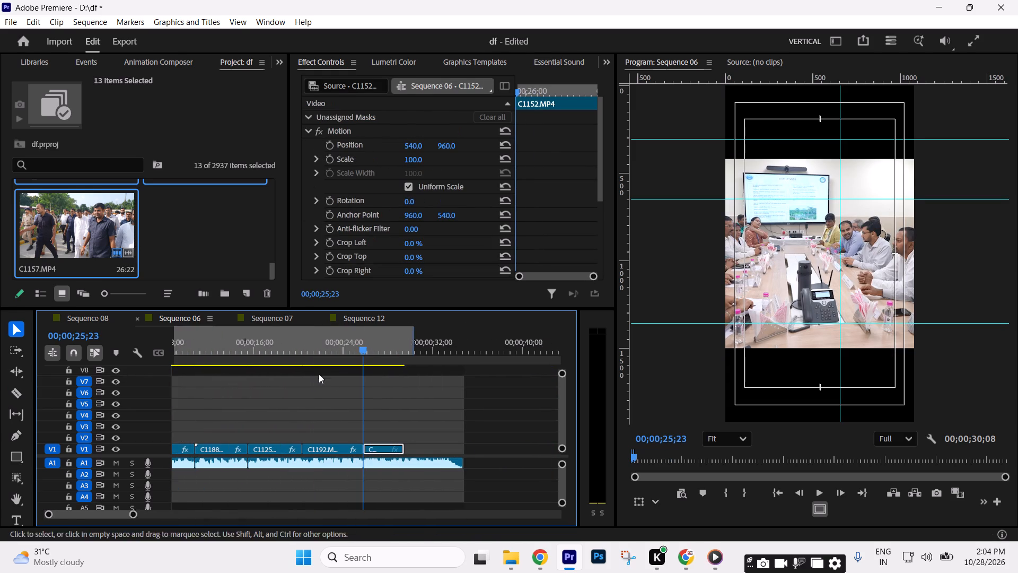
key("Delete")
Paste the cut DSC_6857 clip on V1 at 00;00;25;23, directly after C1192.
key("Up")
key("Down")
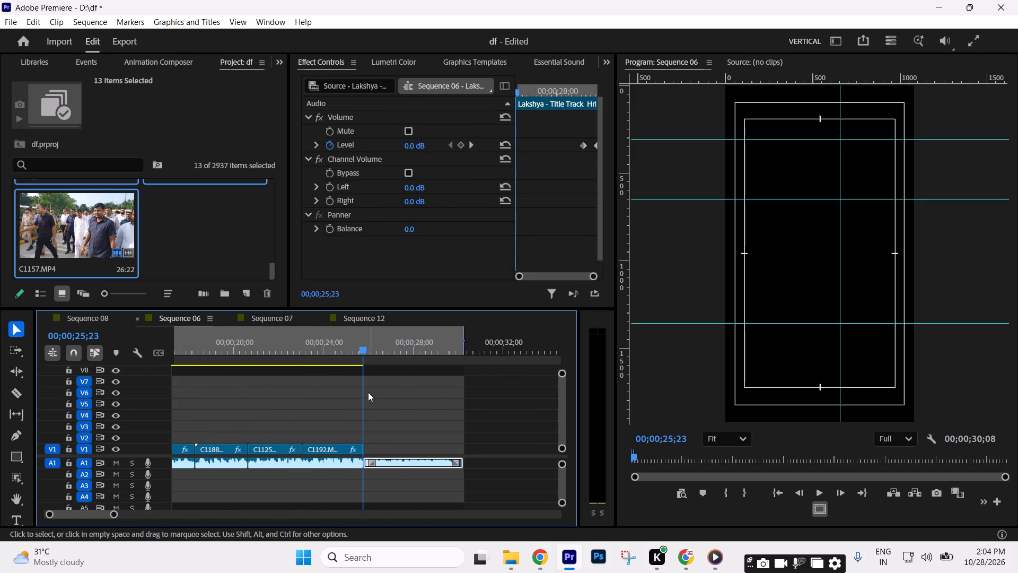
key("ctrl+v")
key("minus")
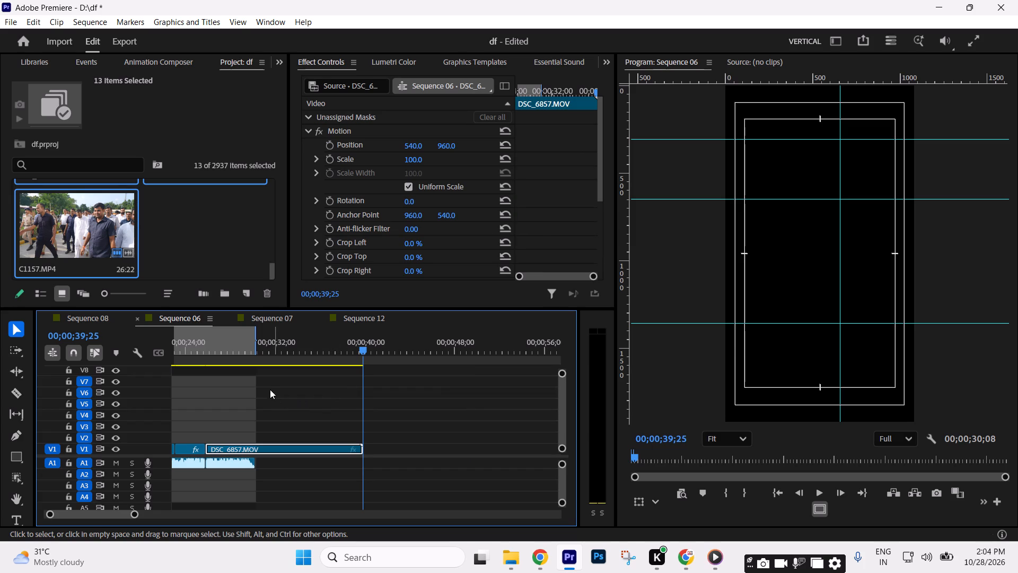
Play DSC_6857 against the music, split it where the music ends on A1 and delete the remainder.
key("Up")
key("Up")
key("equal")
key("space")
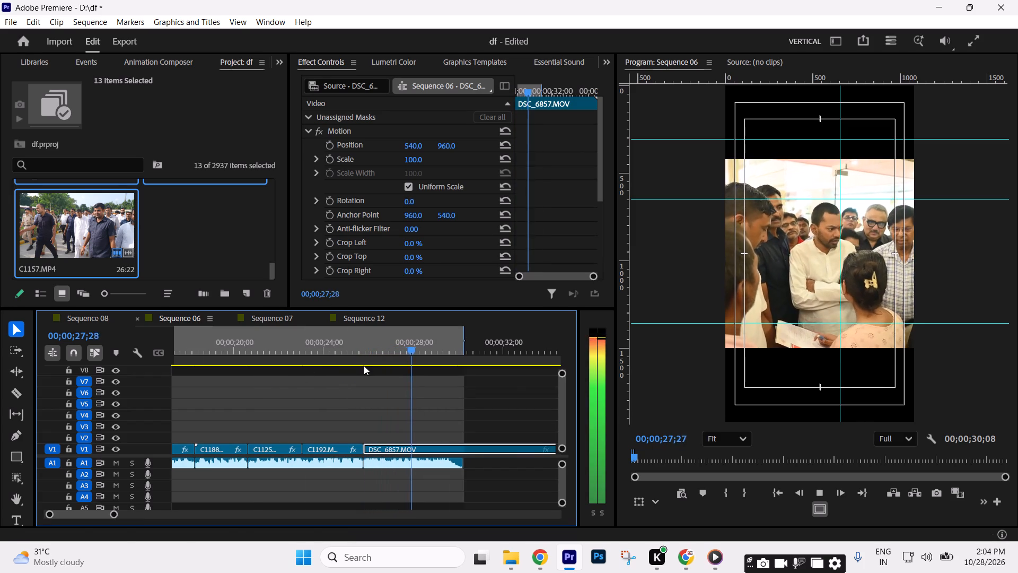
key("space")
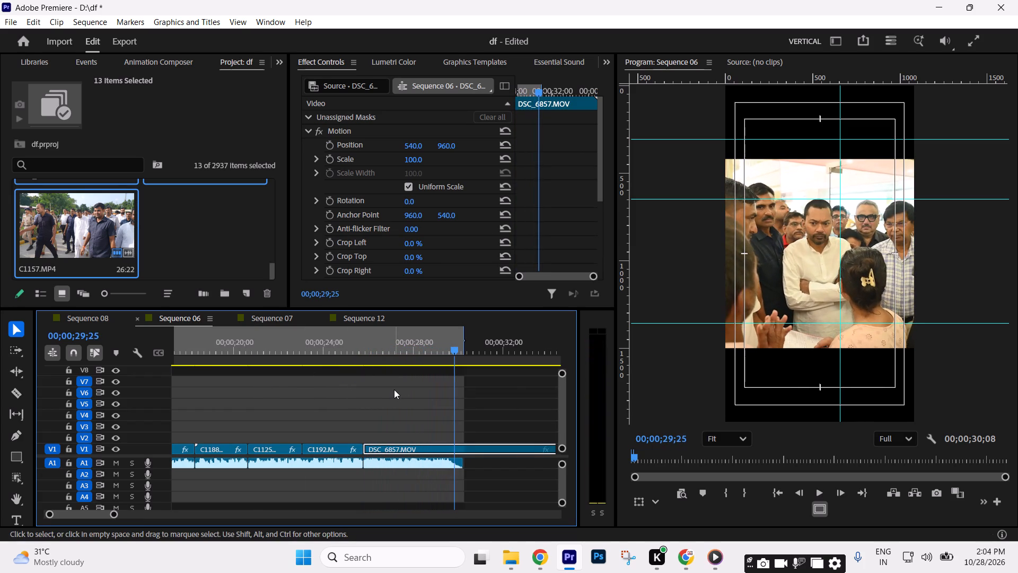
key("c")
left_click(466, 448)
key("v")
left_click(505, 450)
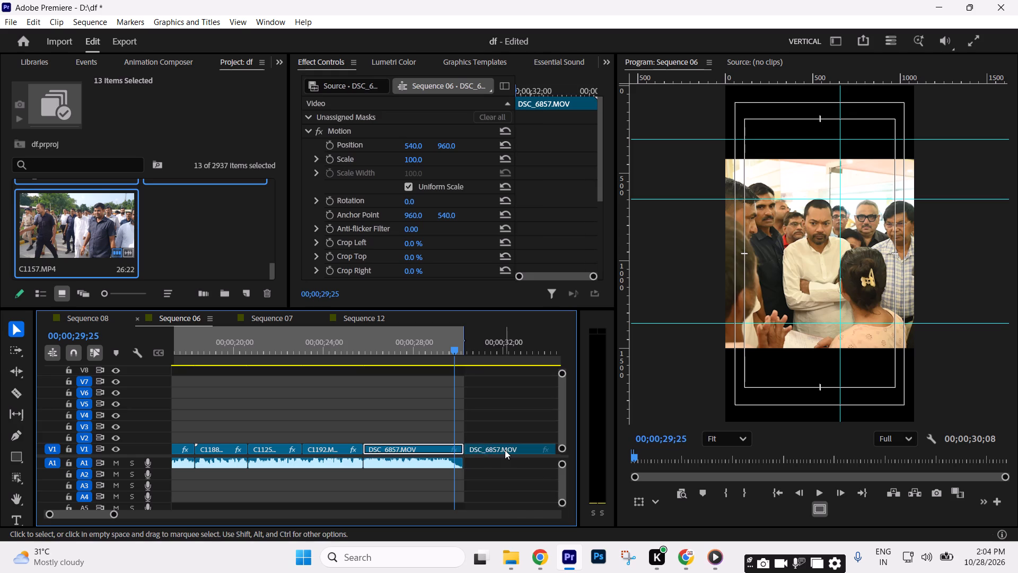
key("Delete")
Trim DSC_6857's opening frames at 00;00;25;29, close the gap and extend its end back to the music's end.
left_click_drag(385, 364, 379, 361)
left_click_drag(379, 358, 388, 358)
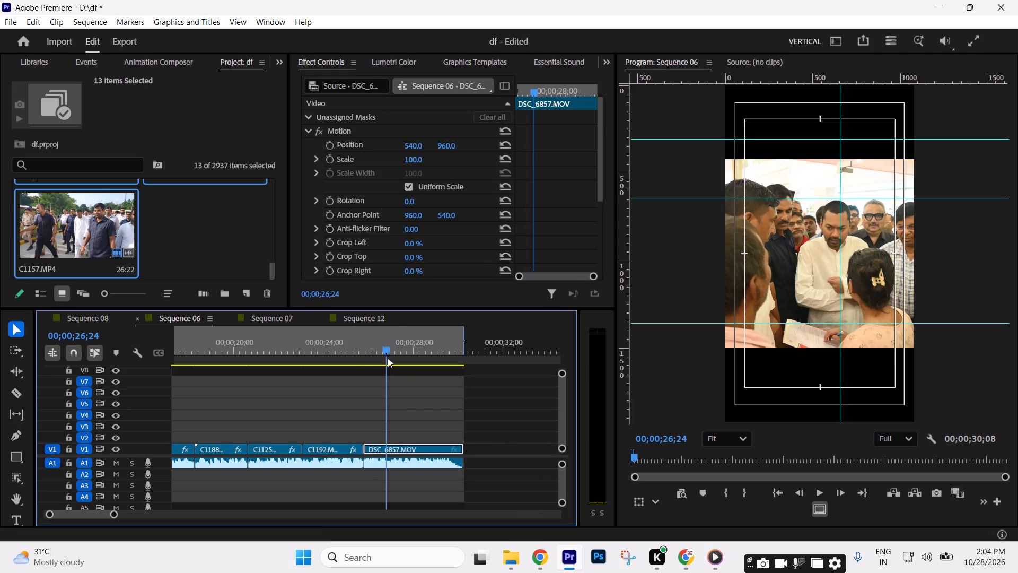
left_click_drag(388, 358, 368, 354)
key("c")
left_click(367, 450)
key("v")
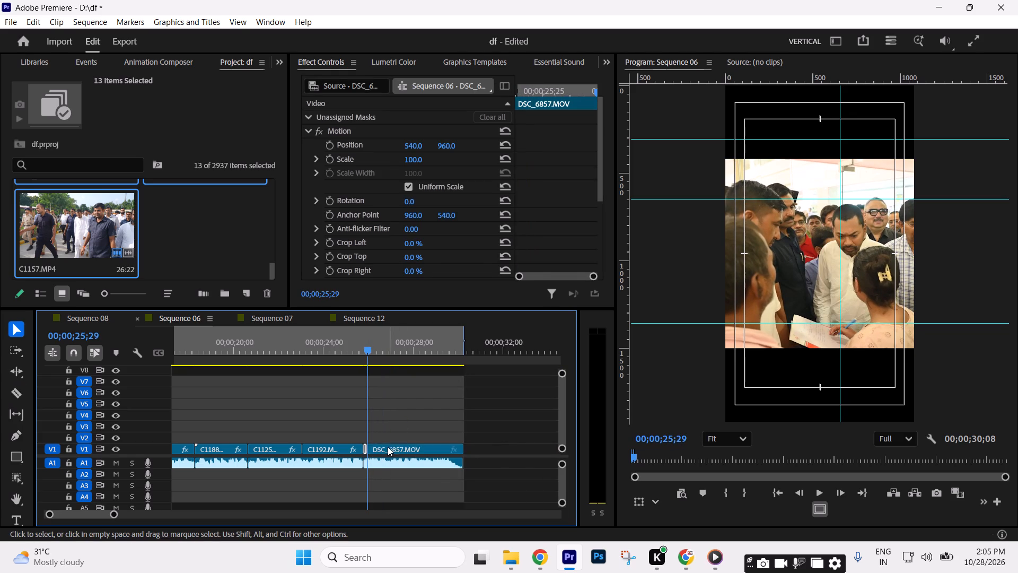
left_click(388, 447)
left_click(463, 447)
left_click(421, 447)
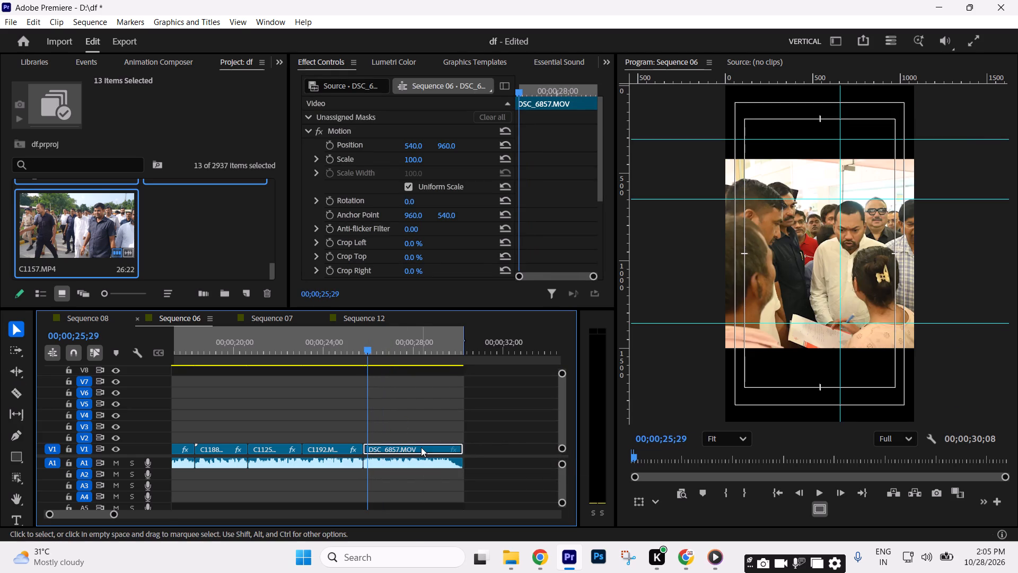
Set the speed of DSC_6857 to 70% and play the slowed clip to the end of the music.
key("ctrl+r")
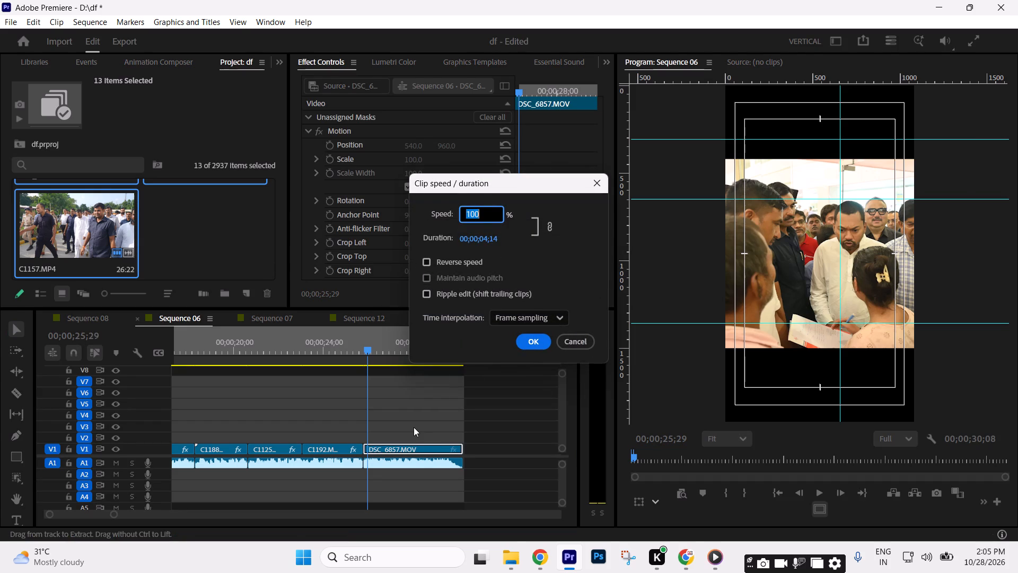
type("70")
key("Return")
key("space")
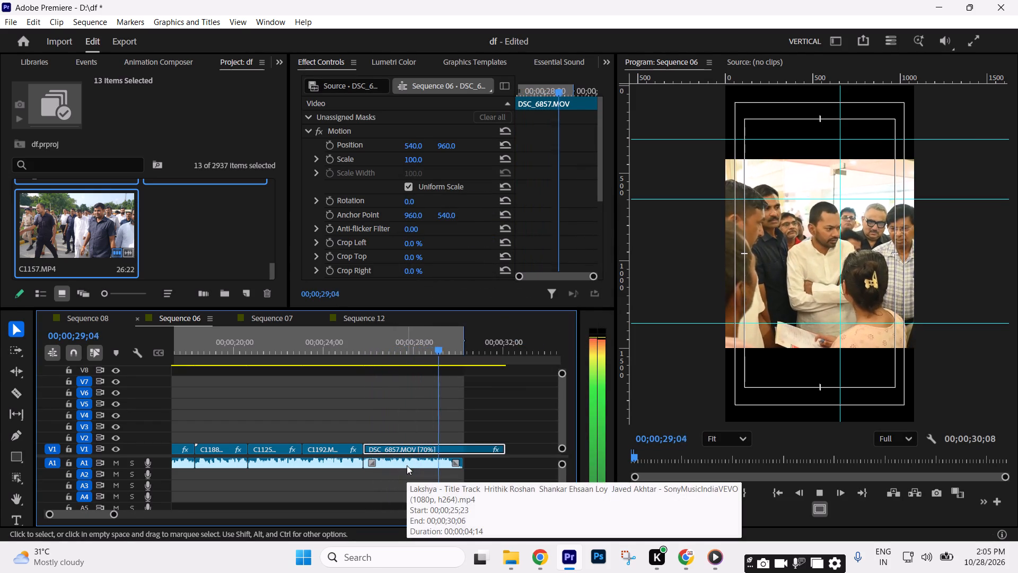
key("space")
key("space")
key("space")
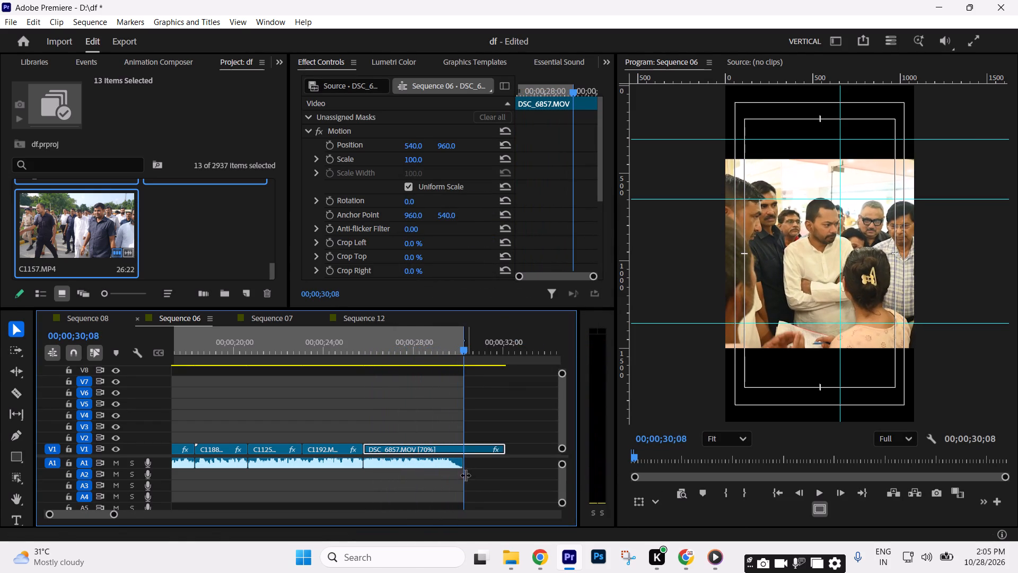
Extend the end of the last music clip on A1 to about 00;00;33;00 and play past the former end.
left_click_drag(466, 468, 528, 456)
key("space")
key("space")
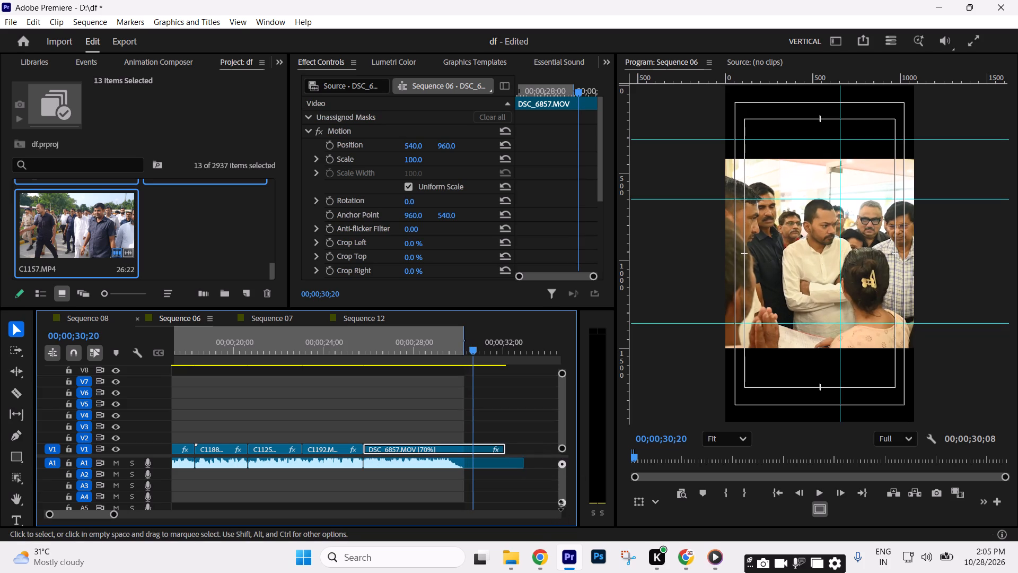
Enlarge the A1 track and raise the last music clip's final volume keyframe to 0.8 dB to remove the fade-out.
left_click(561, 506)
left_click_drag(466, 497, 488, 482)
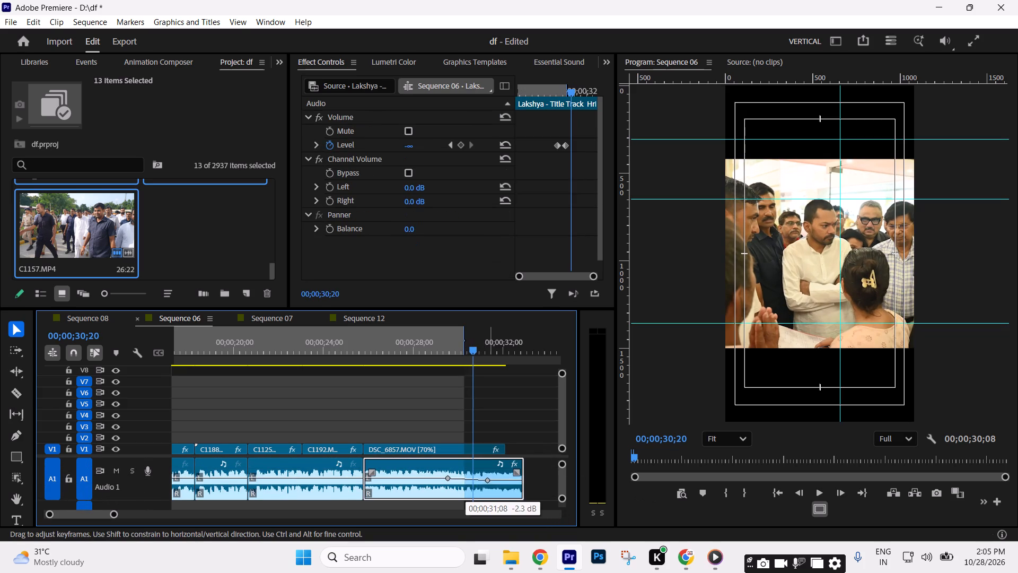
left_click_drag(488, 482, 492, 479)
key("space")
key("space")
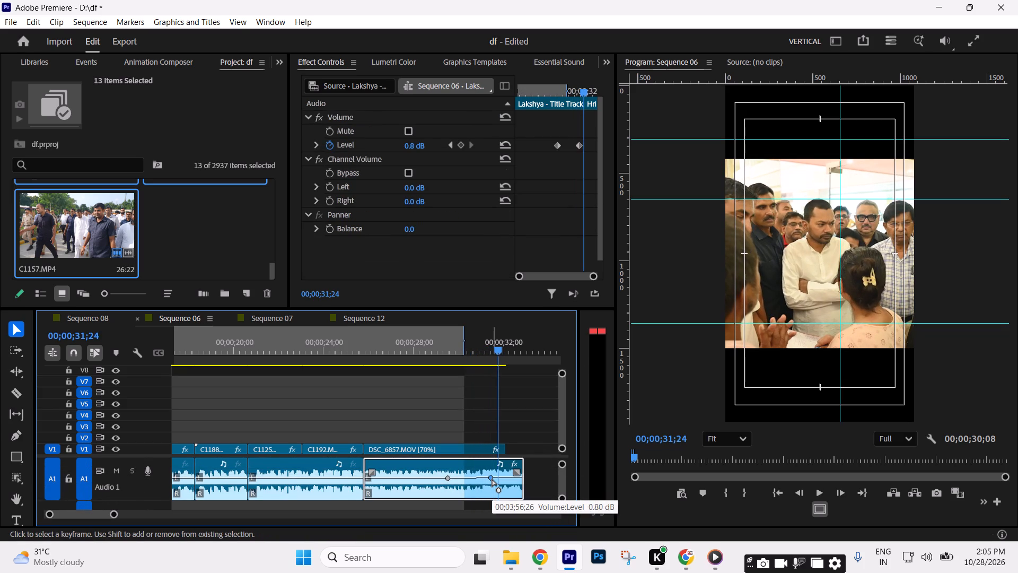
Extend the music further on A1 while playing it, split it at 00;00;36;29 and delete the piece after the split.
key("space")
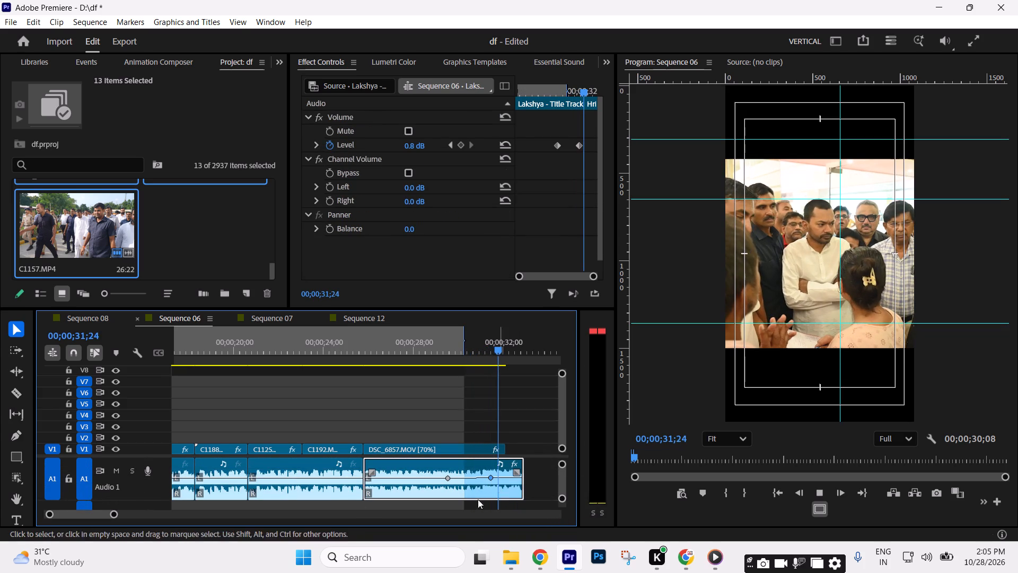
left_click_drag(115, 516, 130, 515)
left_click_drag(370, 477, 372, 477)
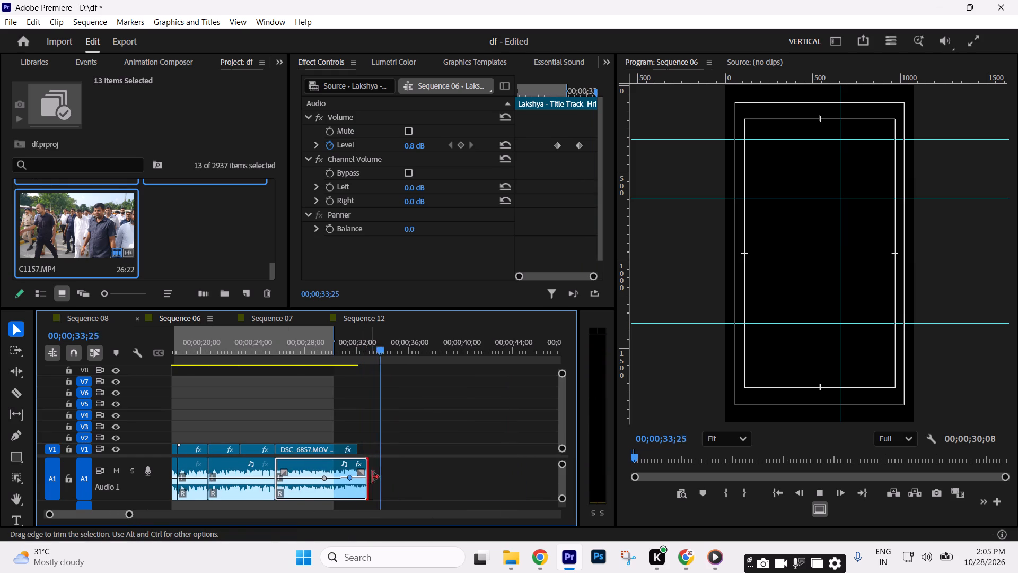
left_click_drag(372, 477, 436, 478)
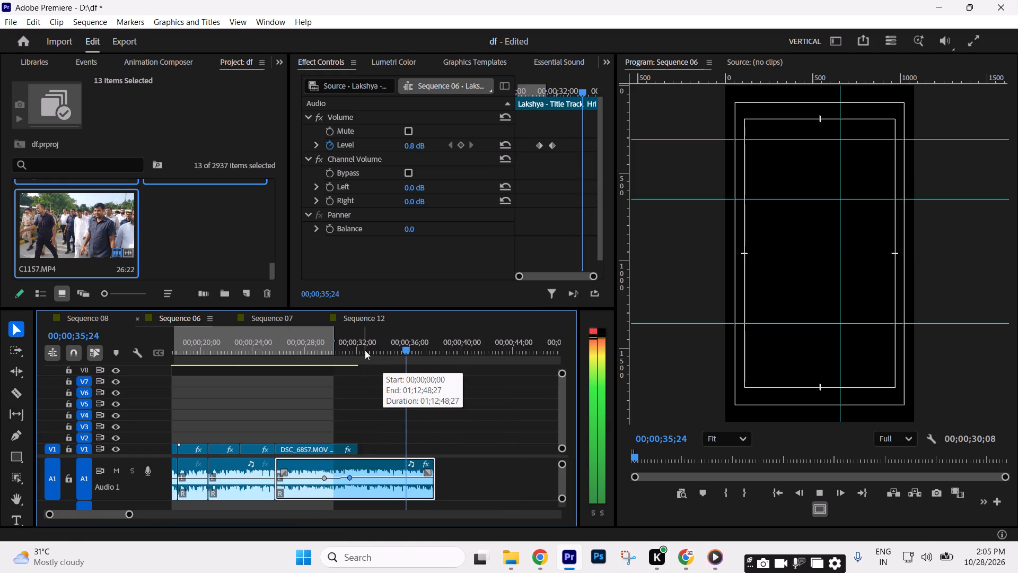
key("space")
key("c")
left_click(425, 473)
key("v")
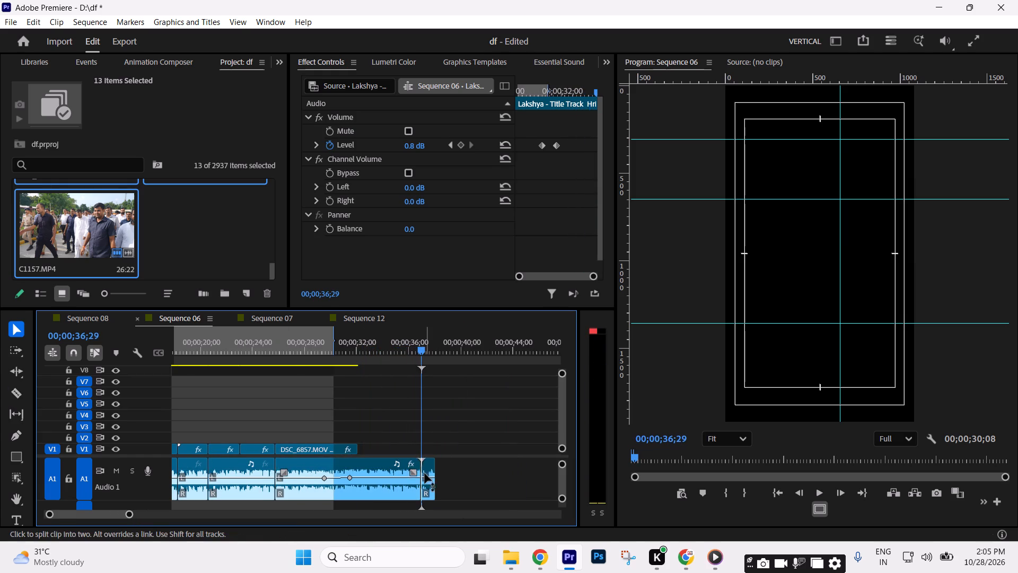
left_click(428, 464)
key("Delete")
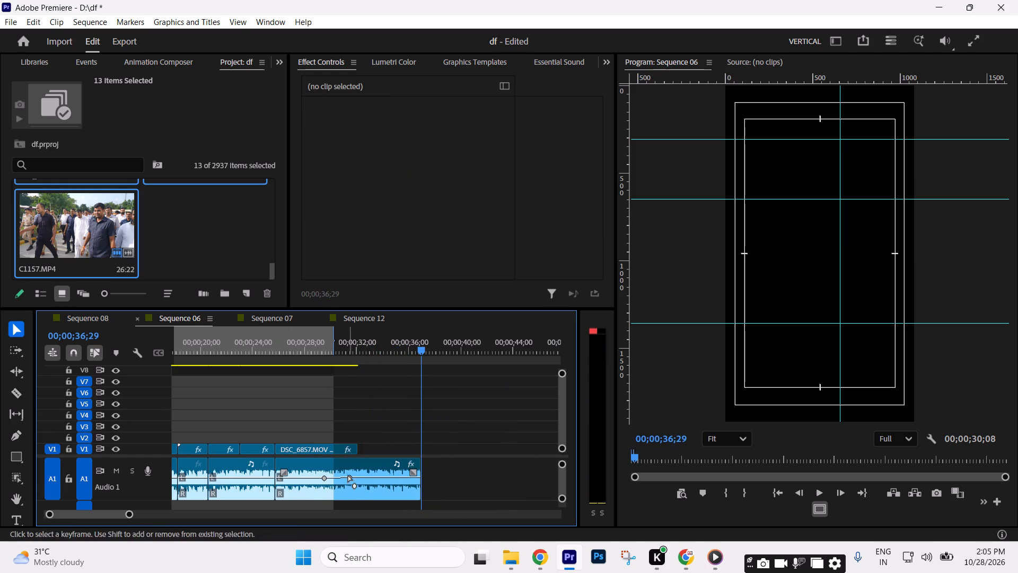
Add two volume keyframes near the end of the music with the Pen tool to make a fade-out.
left_click(350, 476)
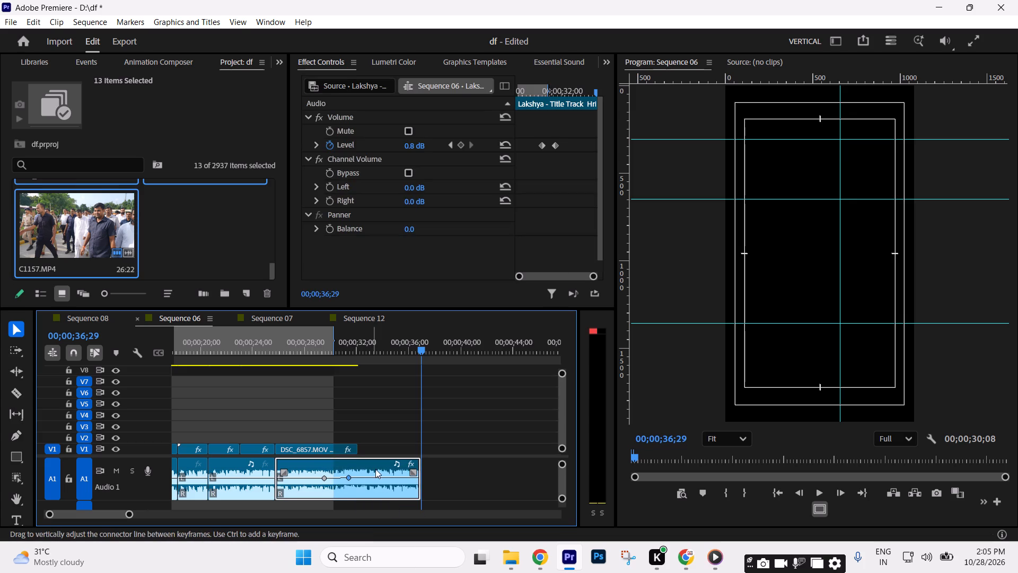
left_click(472, 447)
left_click_drag(128, 515, 99, 515)
left_click_drag(100, 511, 122, 516)
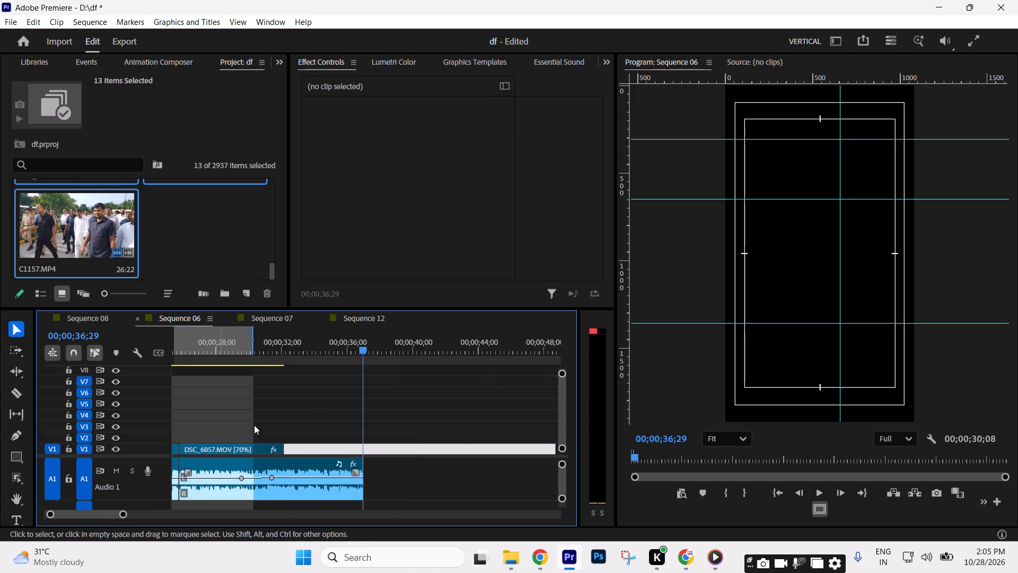
left_click(269, 344)
key("space")
key("space")
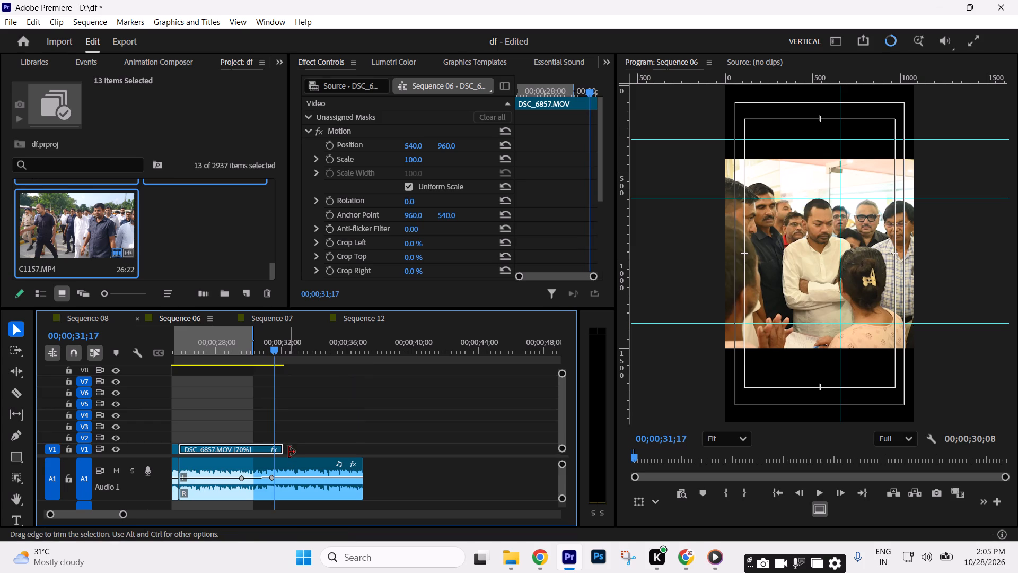
left_click(19, 430)
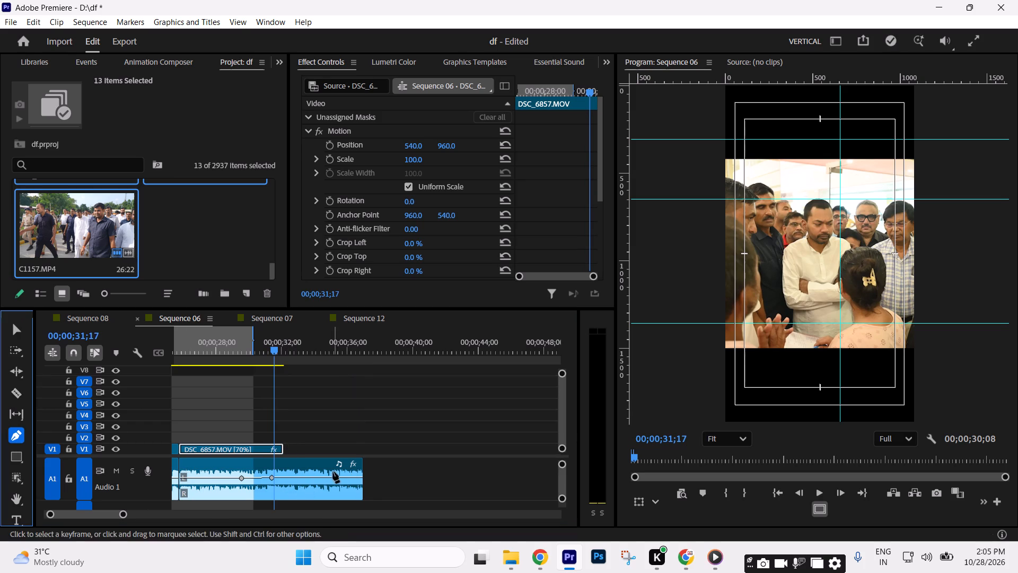
left_click(330, 477)
left_click_drag(353, 476, 385, 507)
key("space")
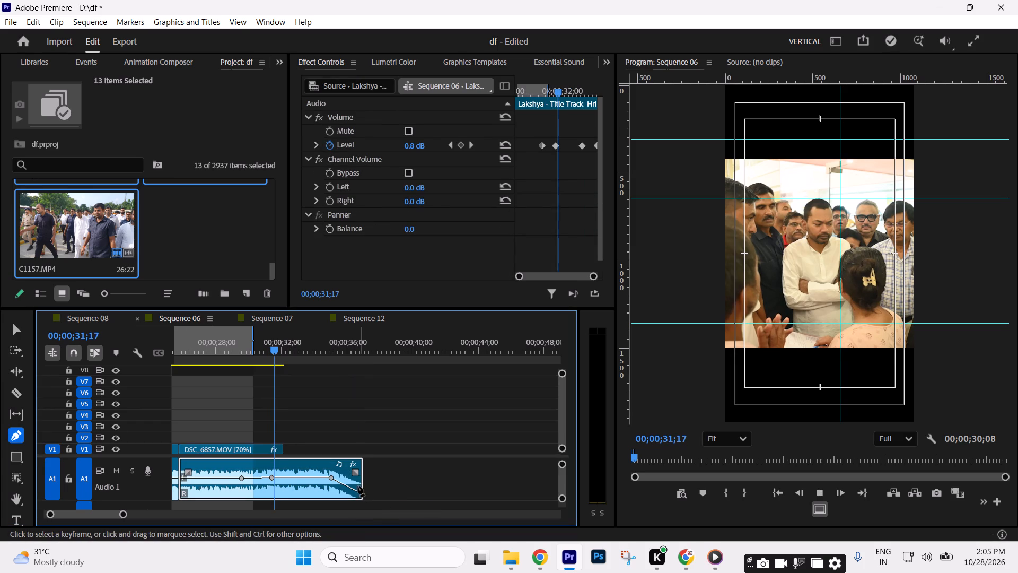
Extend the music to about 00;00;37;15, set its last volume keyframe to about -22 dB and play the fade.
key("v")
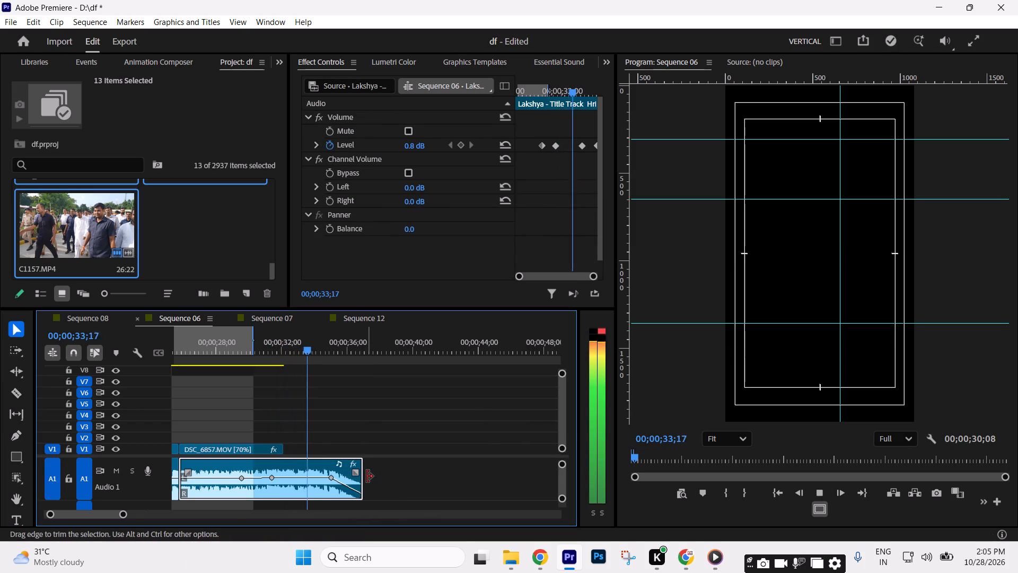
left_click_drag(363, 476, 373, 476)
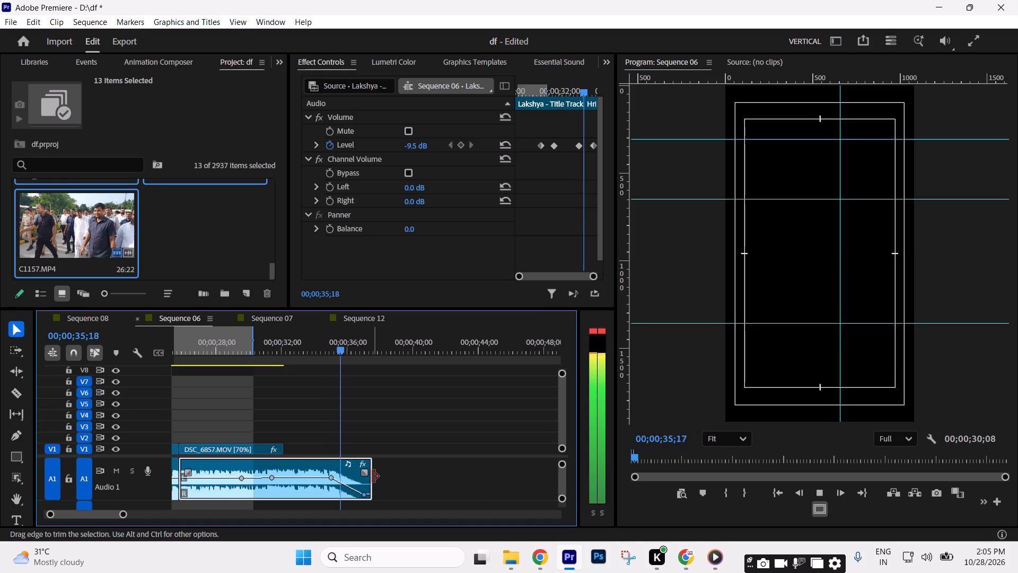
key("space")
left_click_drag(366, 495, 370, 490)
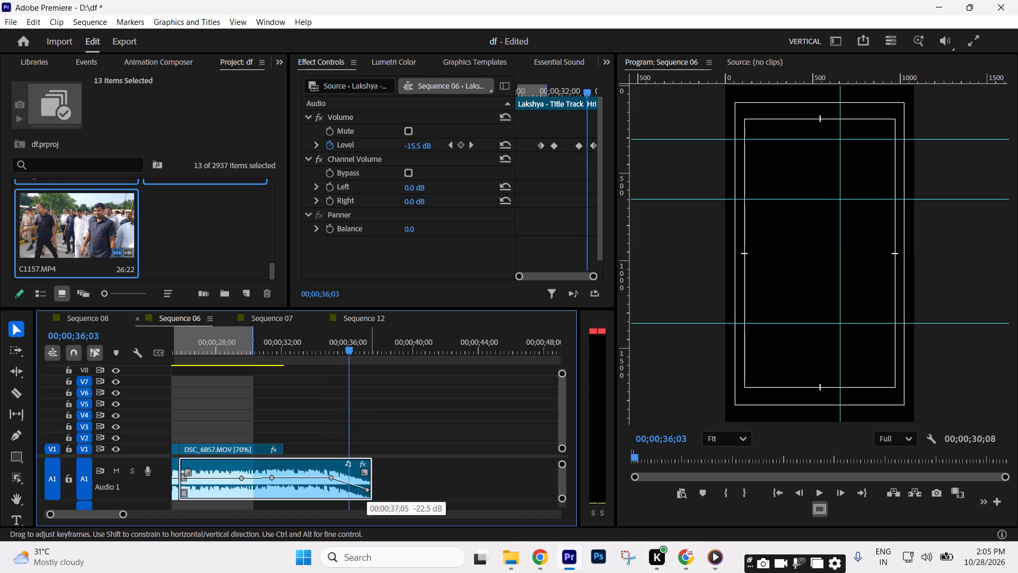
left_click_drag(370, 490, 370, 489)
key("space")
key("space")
Extend the music's end to about 00;00;39;00 and raise its last volume keyframe to 0.3 dB.
left_click_drag(368, 479, 369, 479)
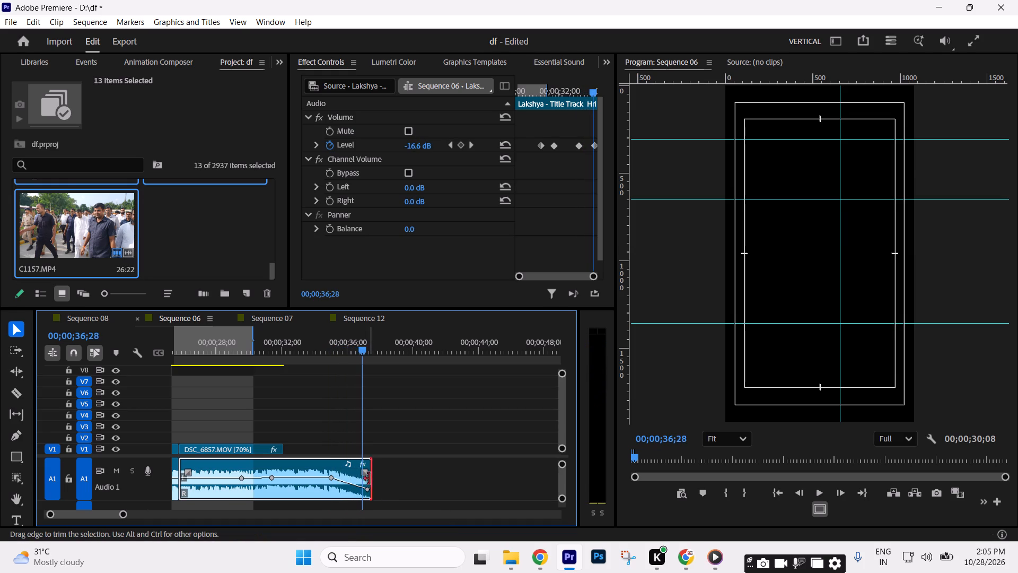
left_click_drag(369, 479, 393, 478)
left_click_drag(368, 490, 379, 478)
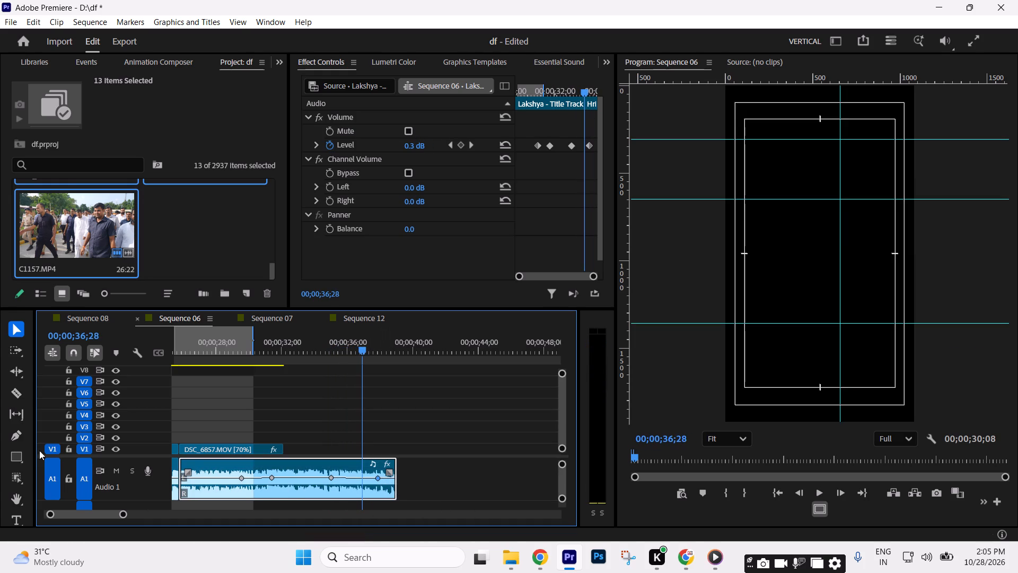
Add a low volume keyframe at the very end of the music with the Pen tool and play the fade-out.
left_click(16, 435)
left_click_drag(390, 478, 411, 507)
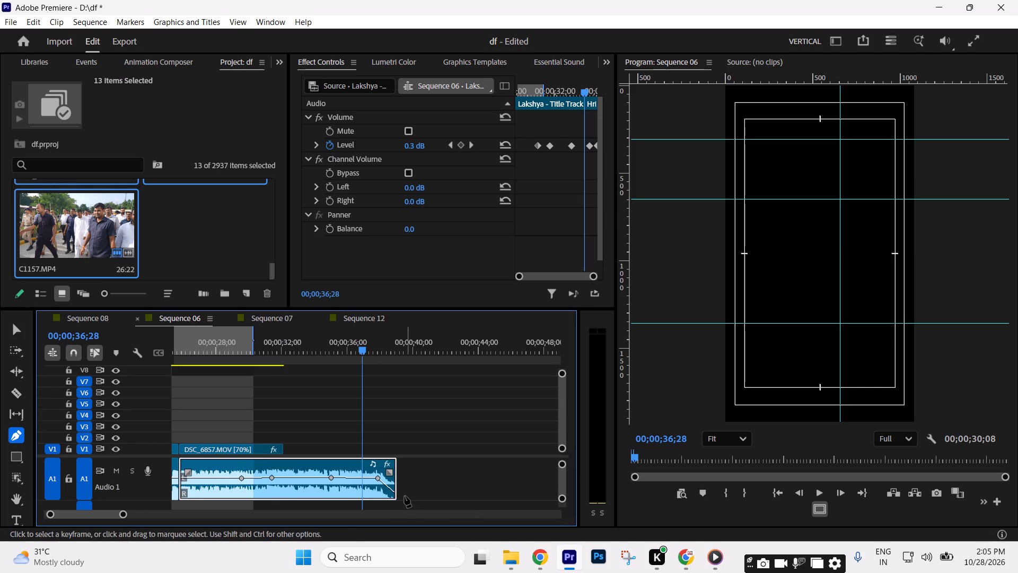
key("space")
key("space")
Move the fade-out's starting keyframe earlier, to just before 00;00;37;00, and play the music through the fade.
left_click_drag(378, 475, 364, 475)
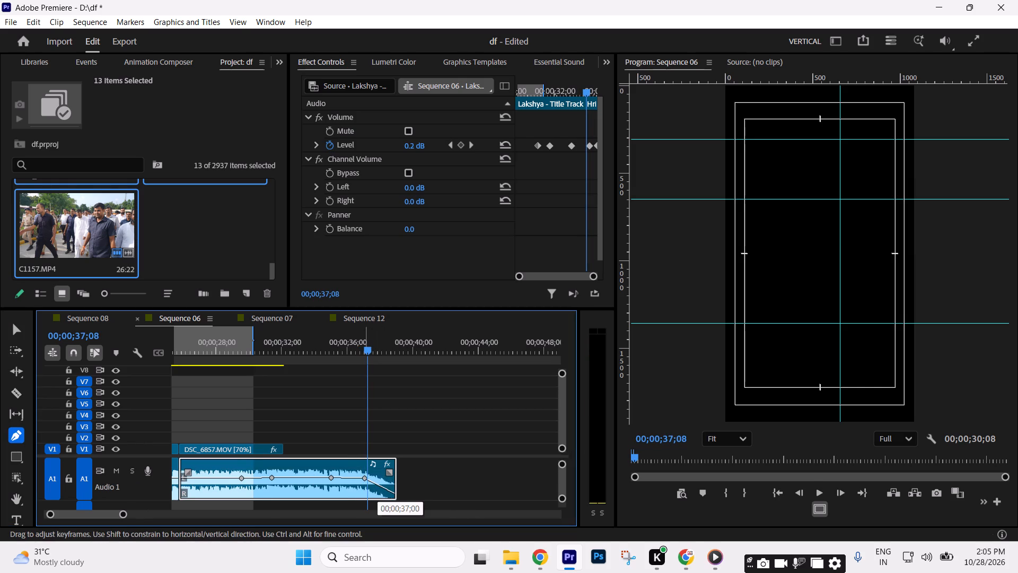
left_click_drag(364, 475, 361, 475)
left_click(339, 348)
key("space")
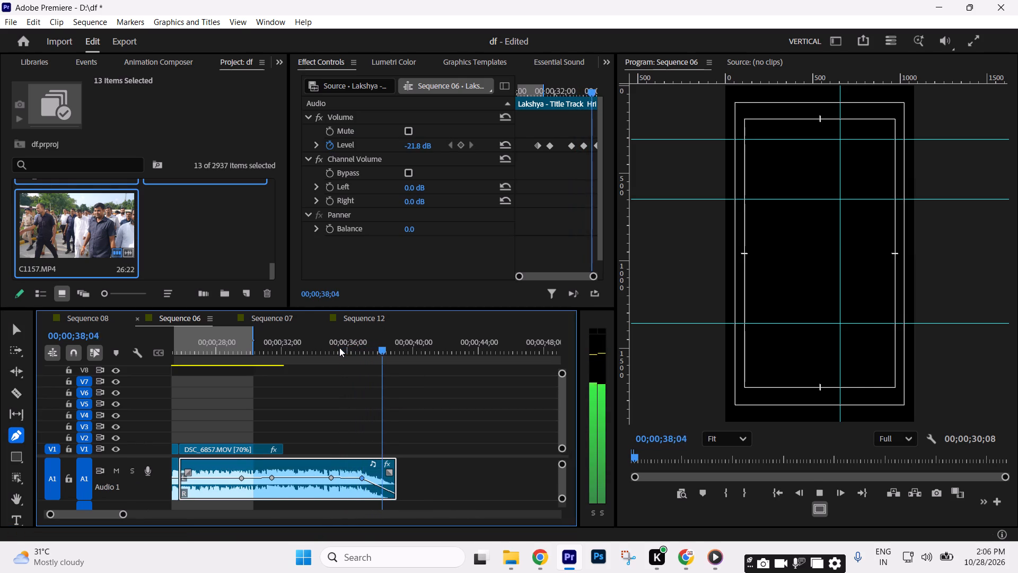
key("space")
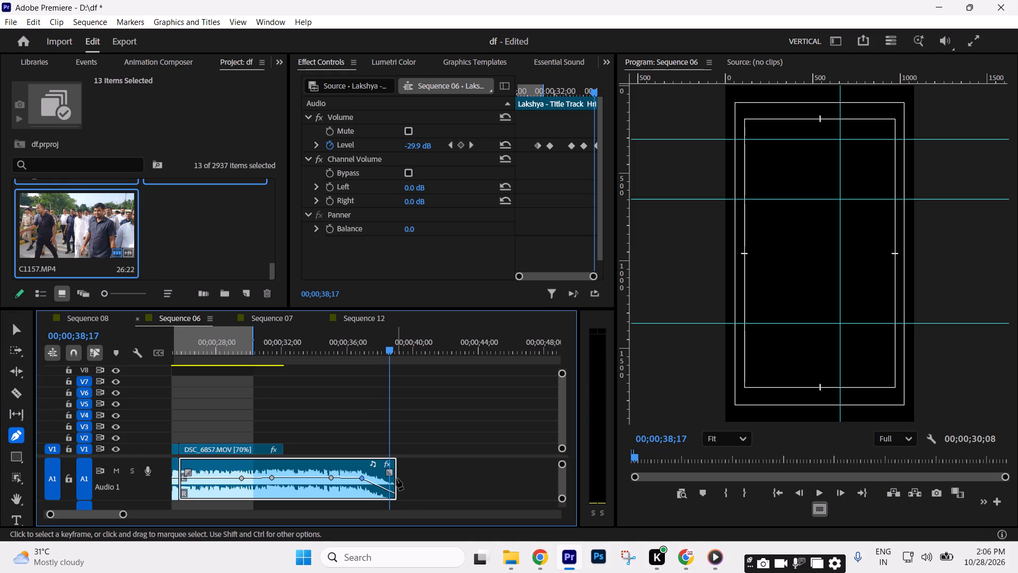
Cut the short C1115.MP4 piece starting at 00;06;31;18 on V1 from among the spare clips.
key("v")
type("--")
key("equal")
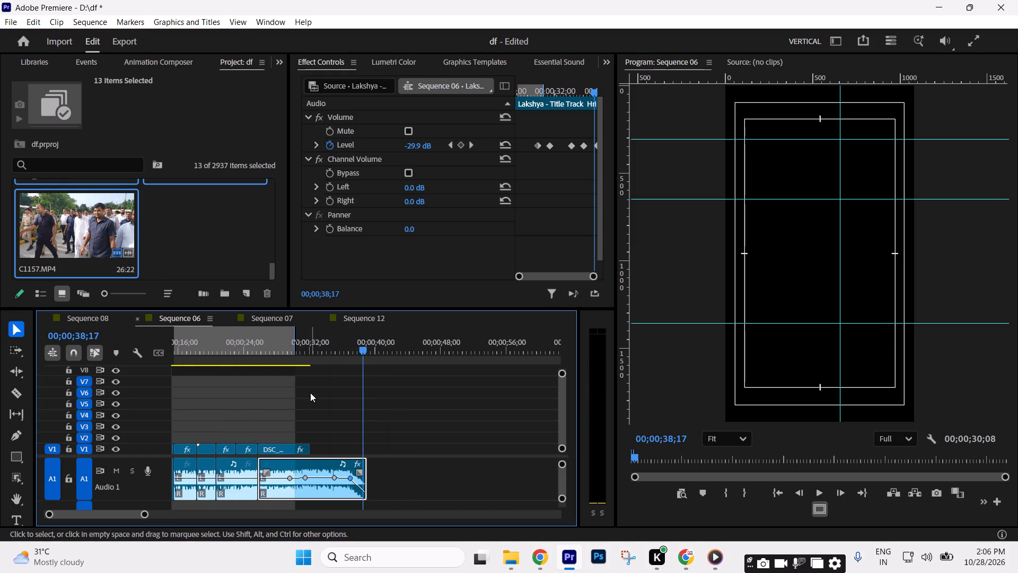
left_click(276, 359)
key("space")
key("space")
left_click(401, 423)
type("--")
key("minus")
key("minus")
left_click_drag(304, 356, 328, 358)
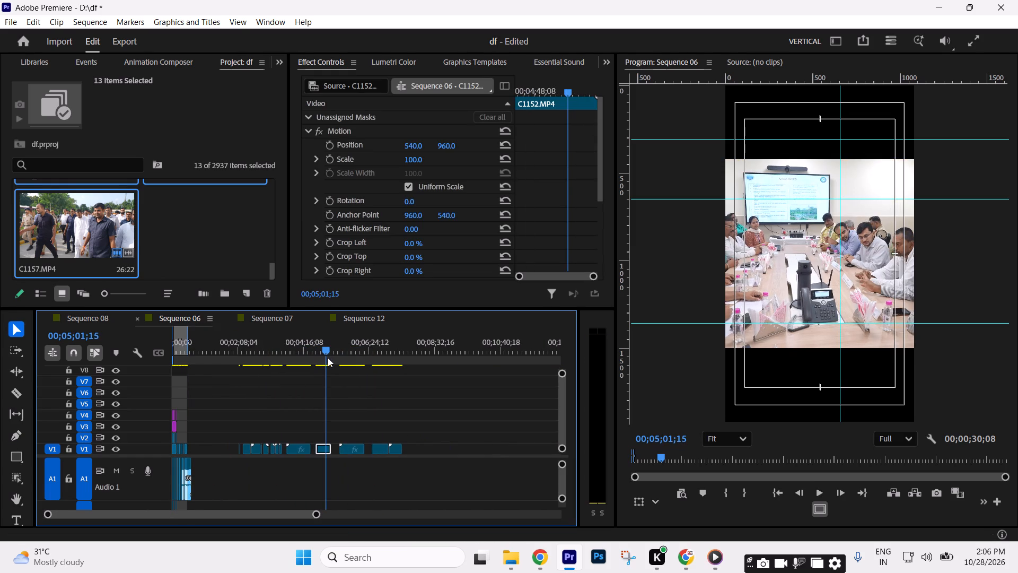
left_click_drag(328, 358, 383, 368)
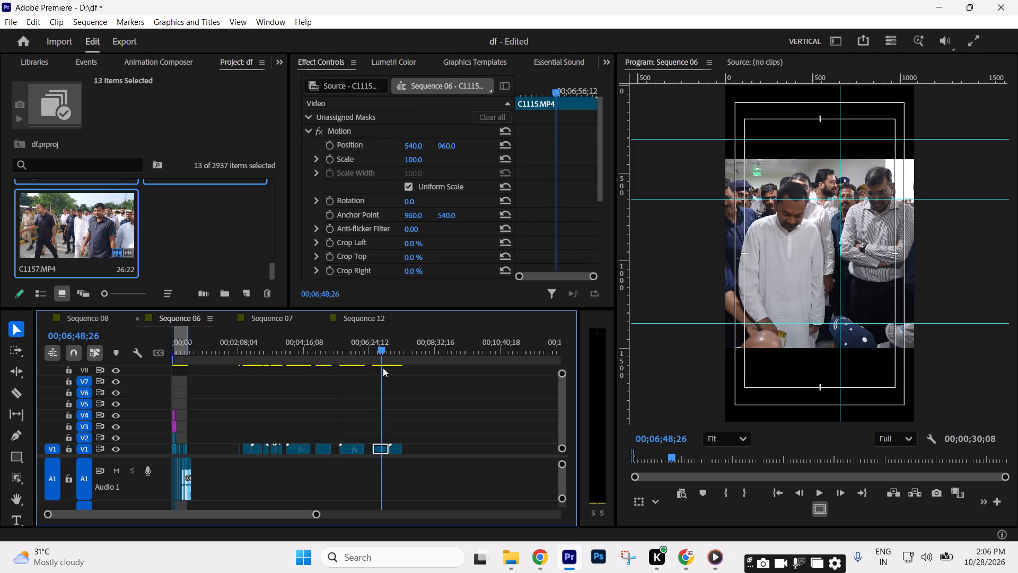
left_click_drag(383, 368, 376, 367)
key("Up")
key("equal")
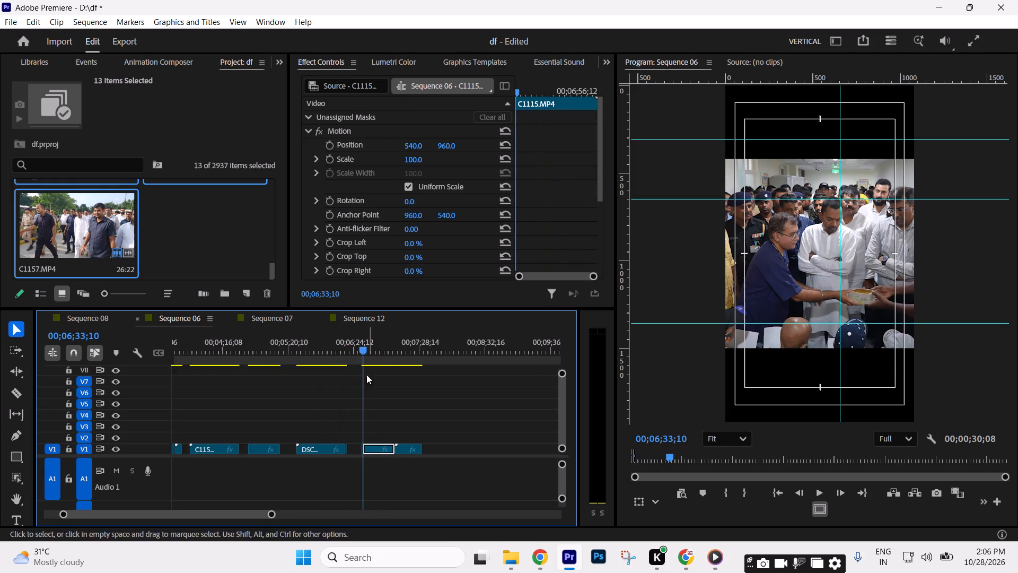
key("equal")
key("equal")
key("Up")
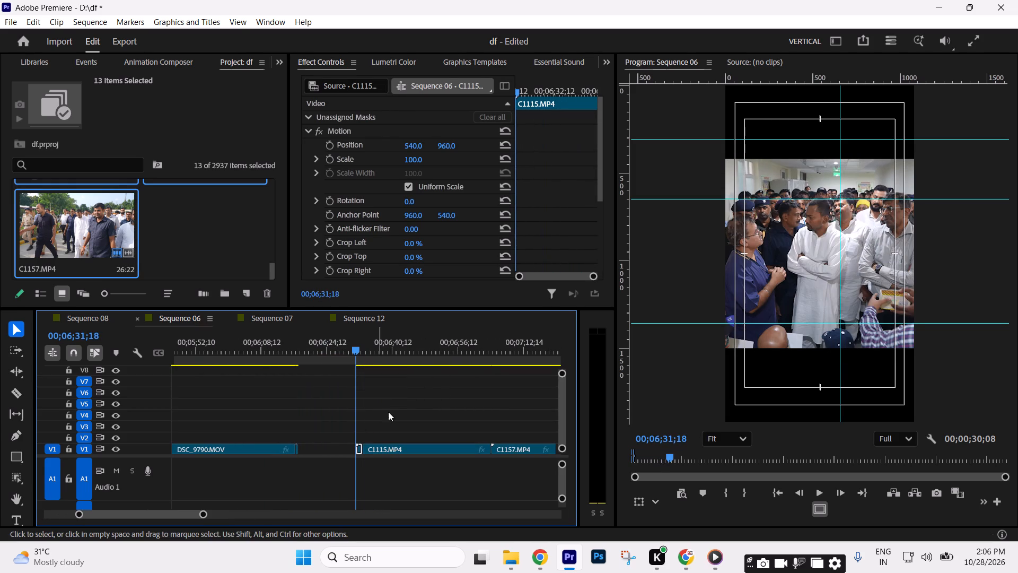
key("ctrl+x")
Paste the C1115.MP4 piece on V1 directly after DSC_6857.MOV, at 00;00;32;04, and play the closing section.
key("minus")
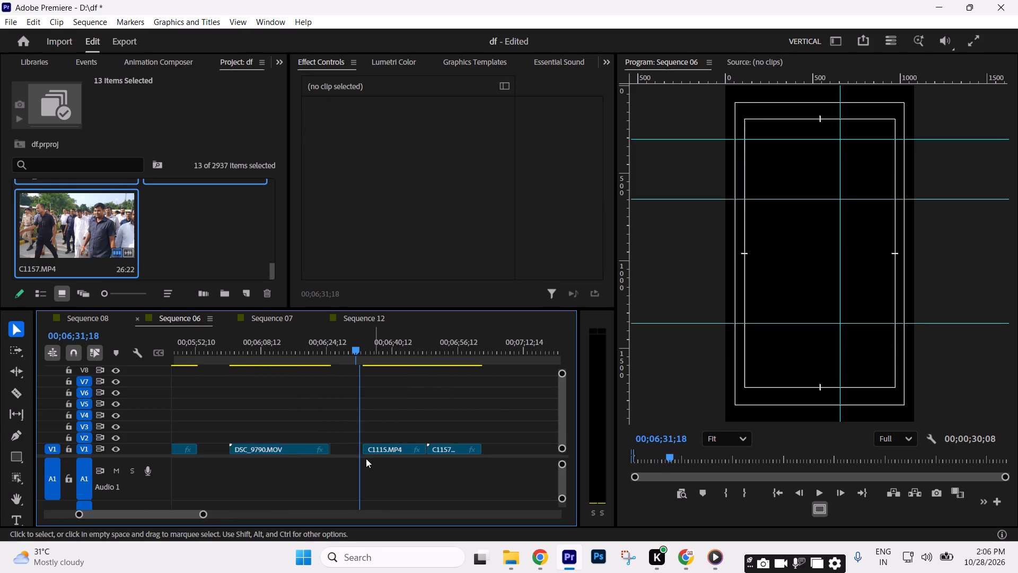
key("minus")
key("minus")
key("minus")
key("minus")
left_click_drag(205, 356, 124, 369)
key("equal")
key("equal")
key("equal")
key("equal")
key("equal")
key("equal")
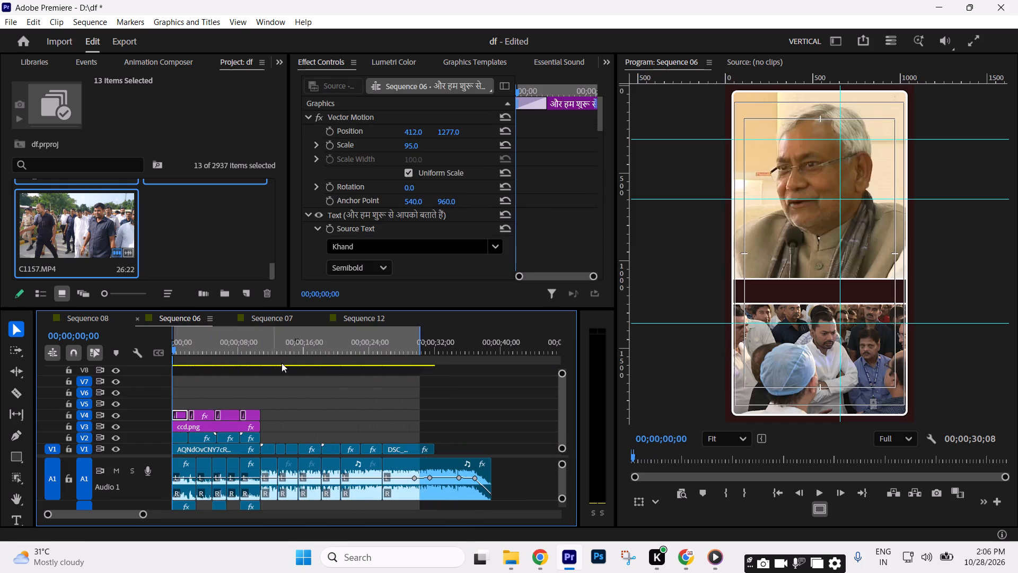
left_click_drag(370, 349, 421, 357)
key("Down")
key("ctrl+v")
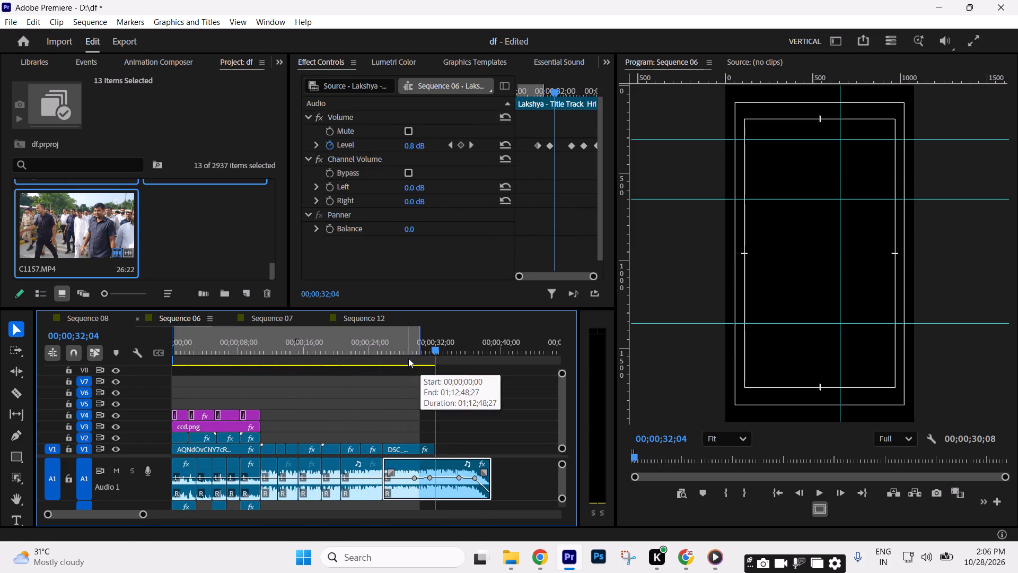
left_click(420, 355)
key("space")
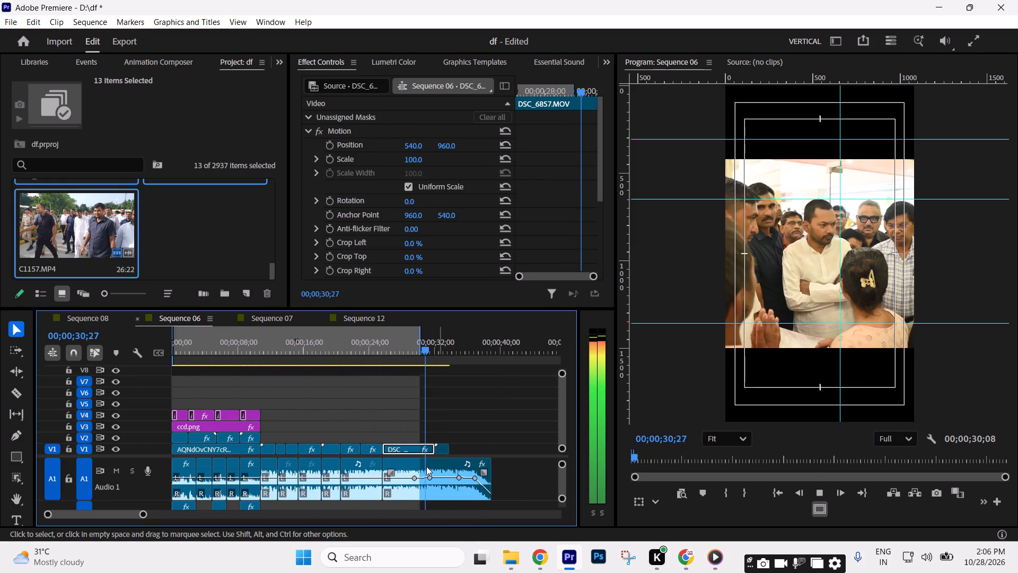
key("space")
Reframe DSC_6857.MOV with Scale 181 and horizontal Position 345, and play it.
left_click(388, 356)
left_click_drag(417, 161, 447, 164)
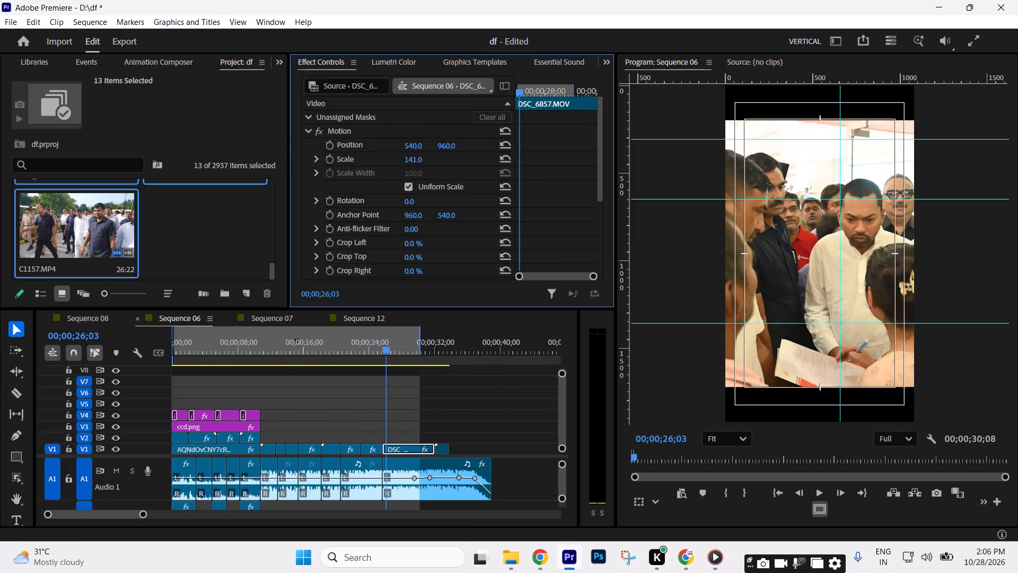
left_click_drag(447, 164, 470, 162)
left_click_drag(411, 144, 282, 161)
key("space")
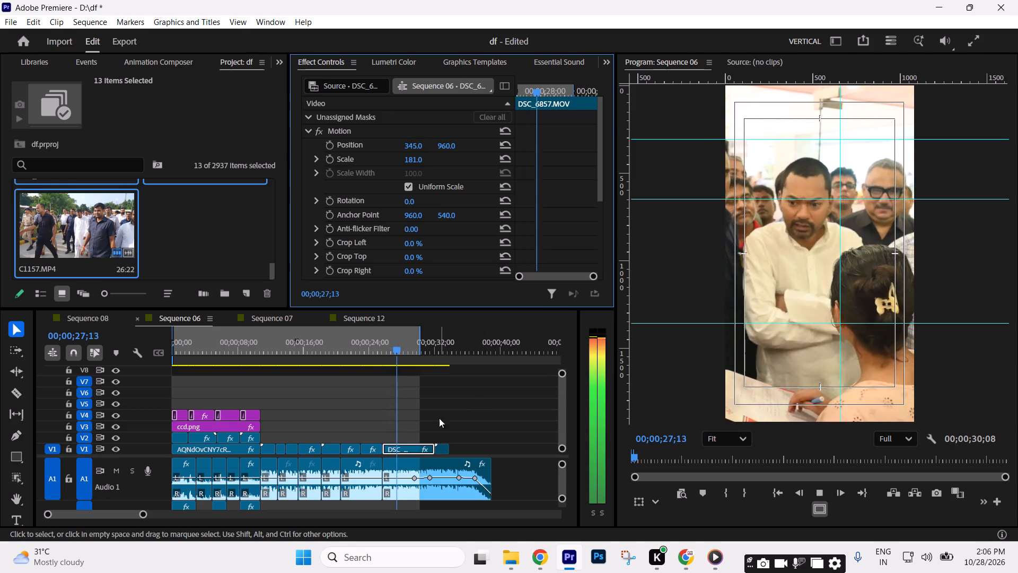
Reframe the pasted C1115.MP4 piece with Scale 219 and Position 730, 1078, and play it through.
left_click_drag(406, 356, 440, 363)
key("space")
key("space")
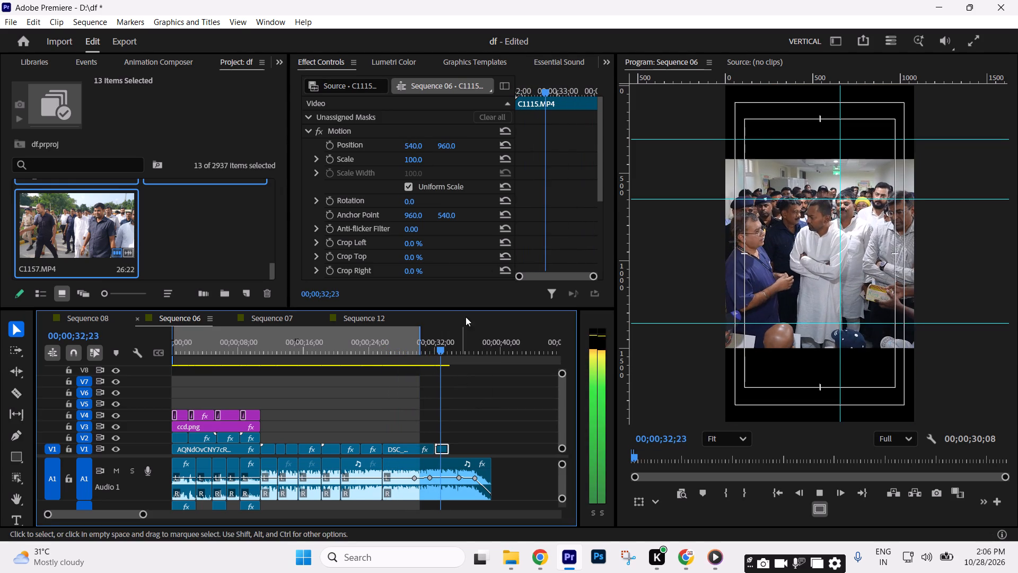
left_click_drag(413, 162, 480, 171)
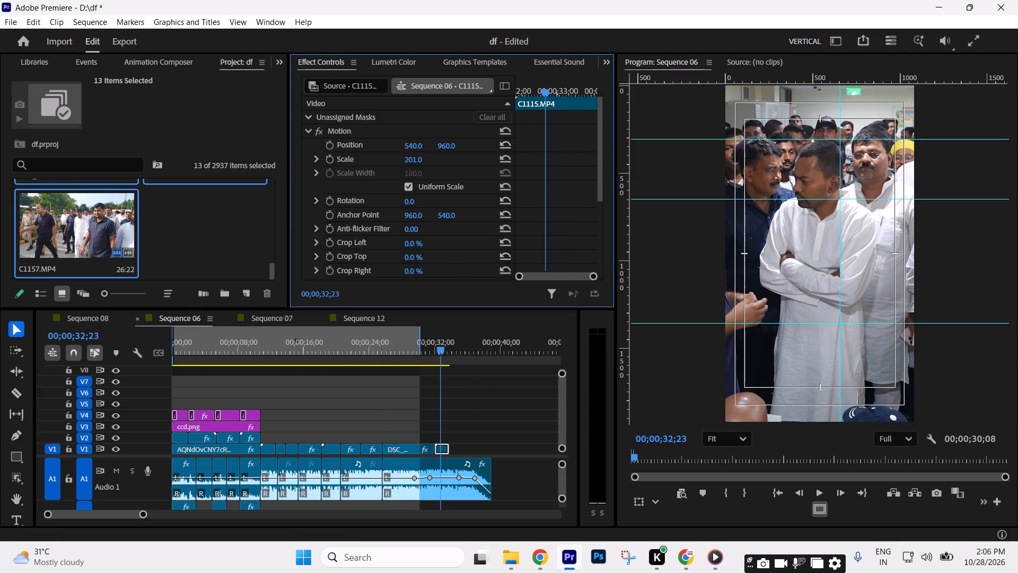
left_click_drag(480, 171, 481, 171)
left_click_drag(416, 142, 575, 175)
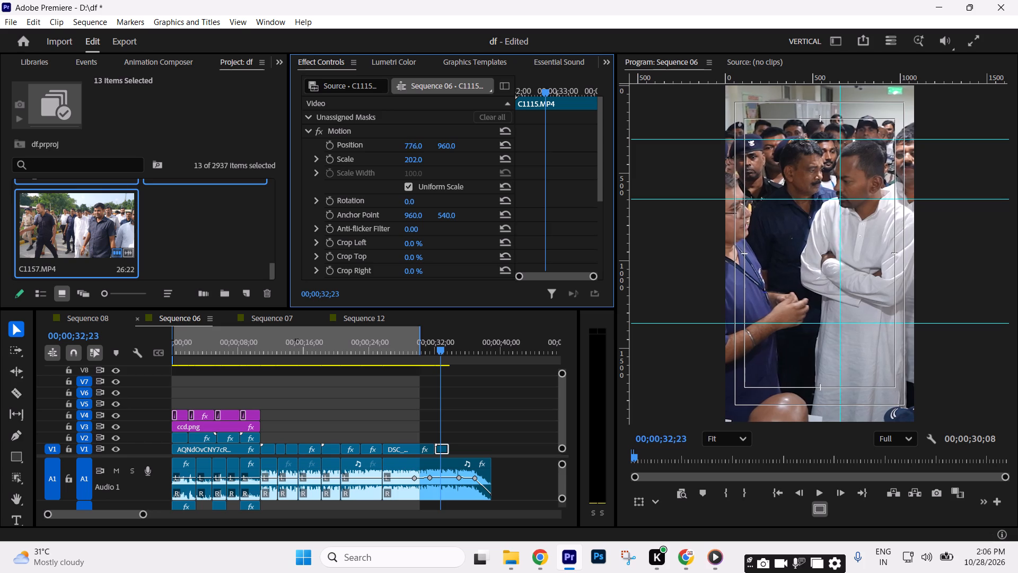
left_click_drag(575, 175, 573, 175)
left_click_drag(412, 148, 385, 153)
left_click_drag(450, 143, 449, 64)
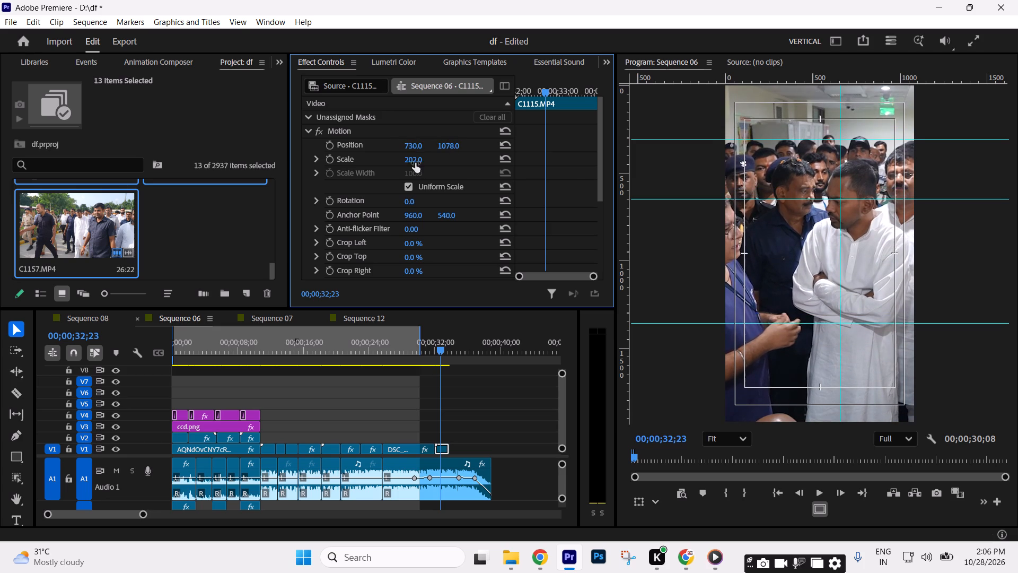
left_click_drag(415, 163, 426, 162)
key("space")
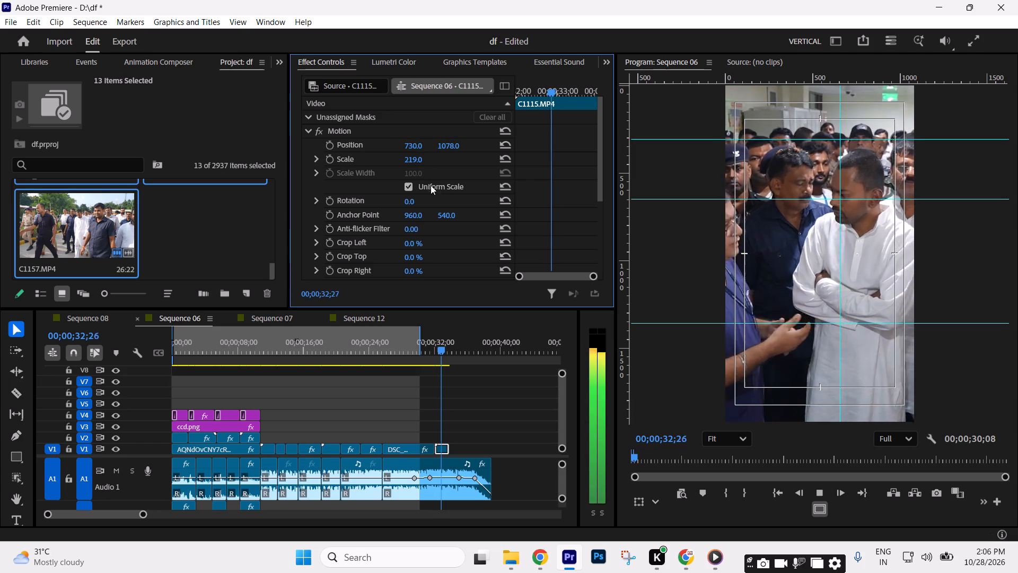
key("space")
key("space")
key("space")
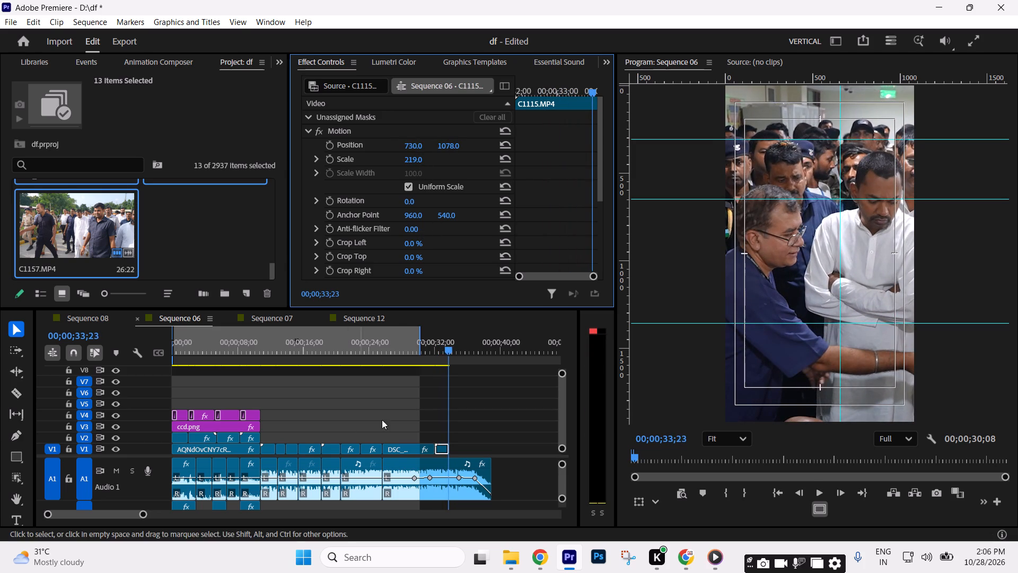
Set the speed of the pasted C1115.MP4 piece to 60% and play it.
left_click_drag(449, 358, 442, 357)
key("ctrl+r")
type("60")
key("Return")
key("space")
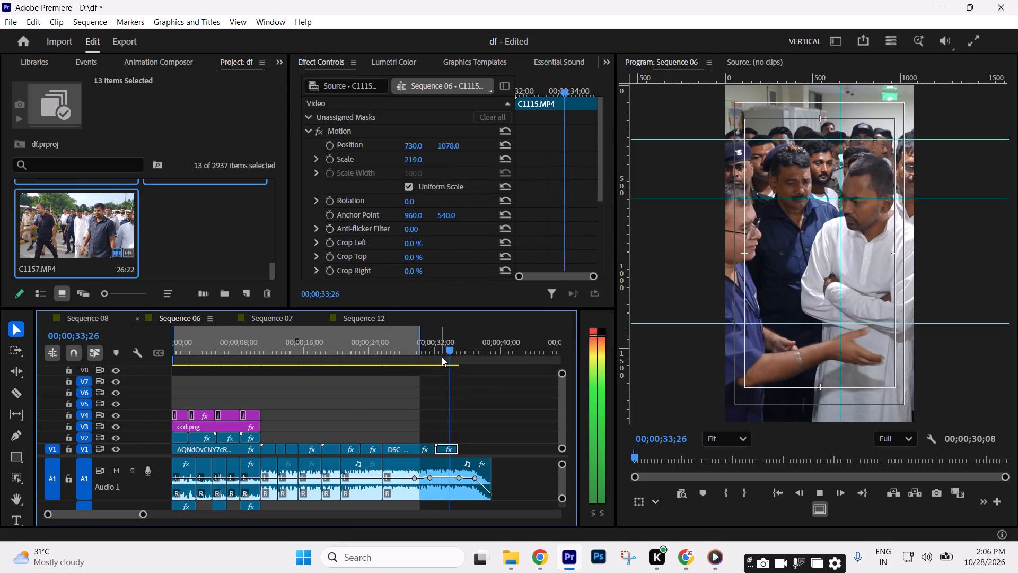
key("space")
Look through the spare clips further along V1 for a shot to follow the C1115.MP4 piece.
left_click(504, 418)
type("--")
type("--")
left_click_drag(341, 361, 392, 357)
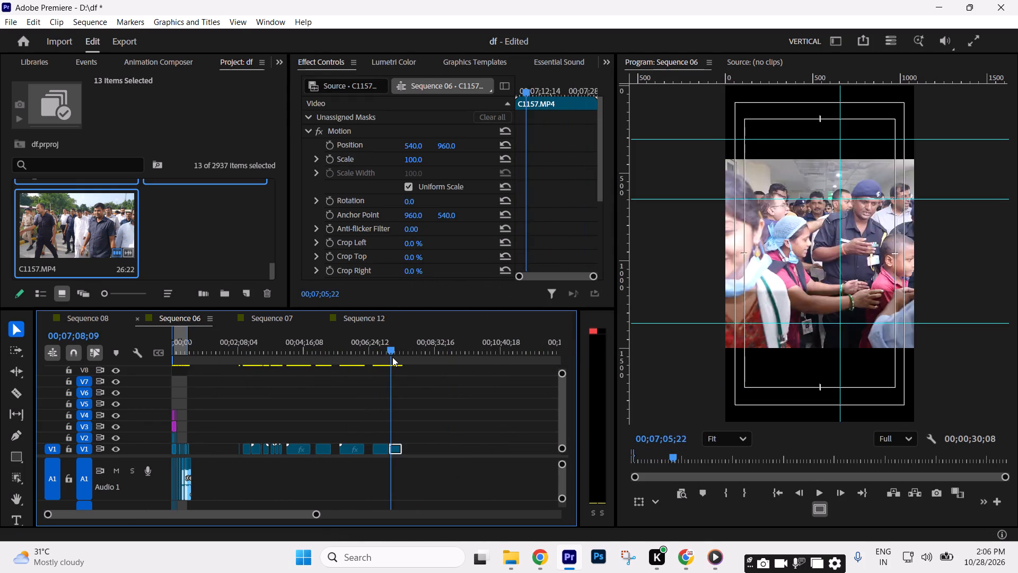
left_click_drag(392, 357, 341, 357)
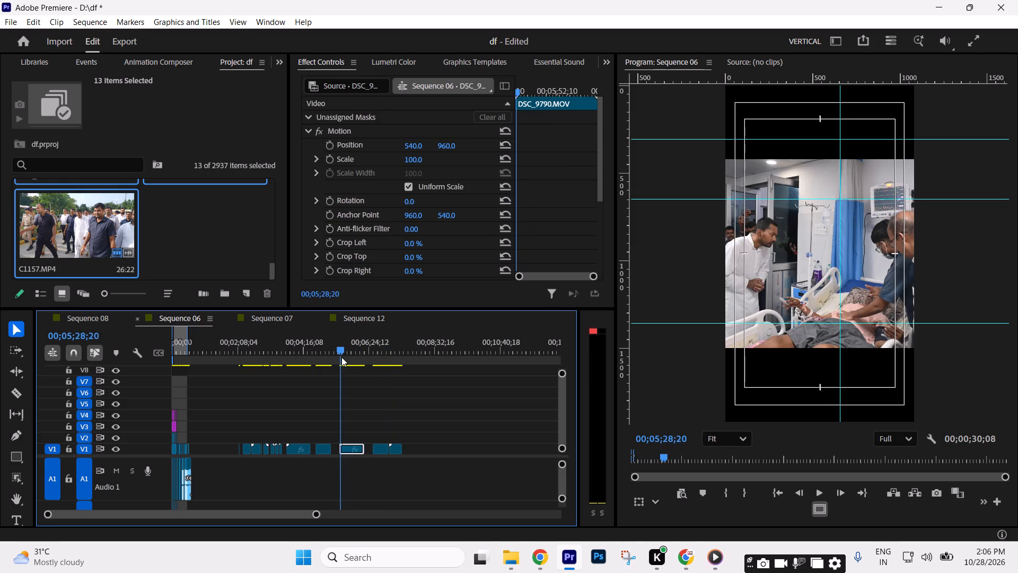
left_click_drag(341, 357, 322, 356)
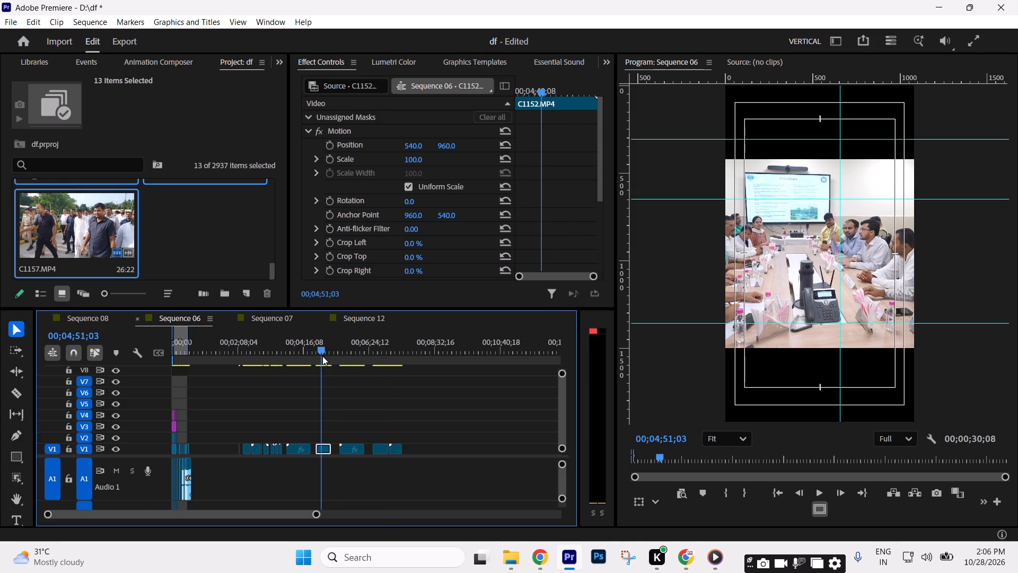
left_click_drag(322, 356, 289, 359)
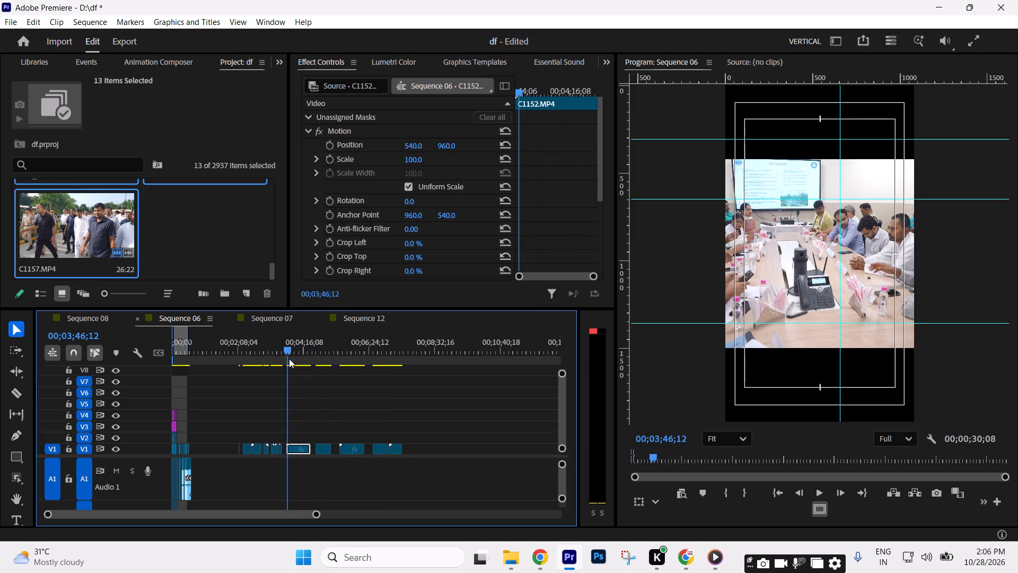
left_click_drag(289, 359, 290, 359)
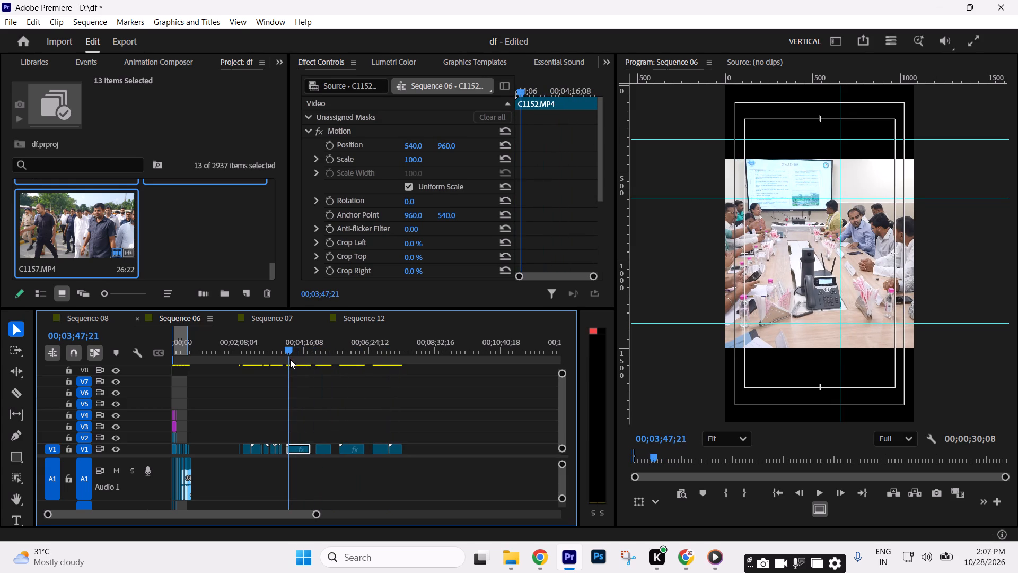
left_click_drag(290, 359, 275, 363)
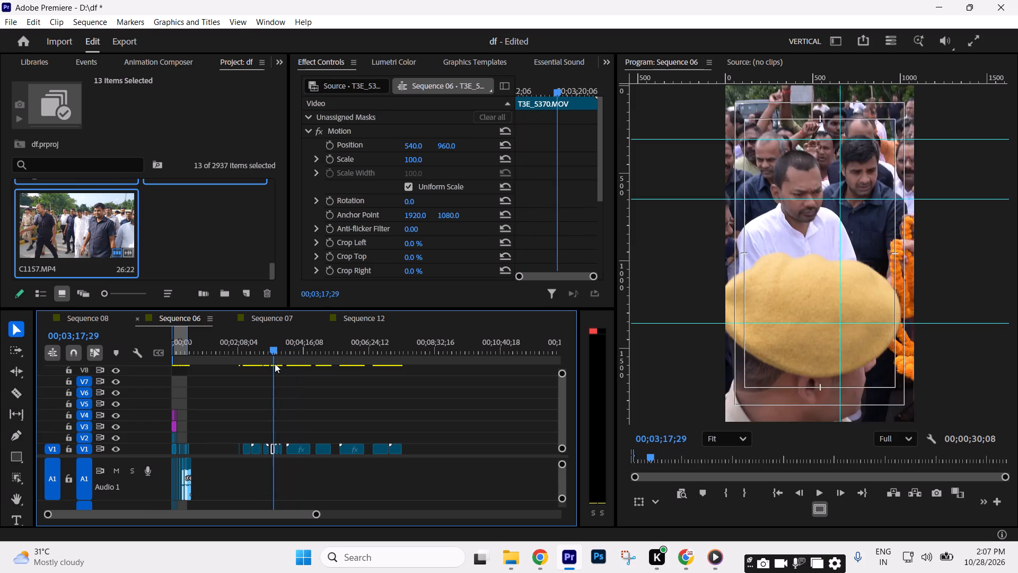
left_click_drag(275, 363, 284, 367)
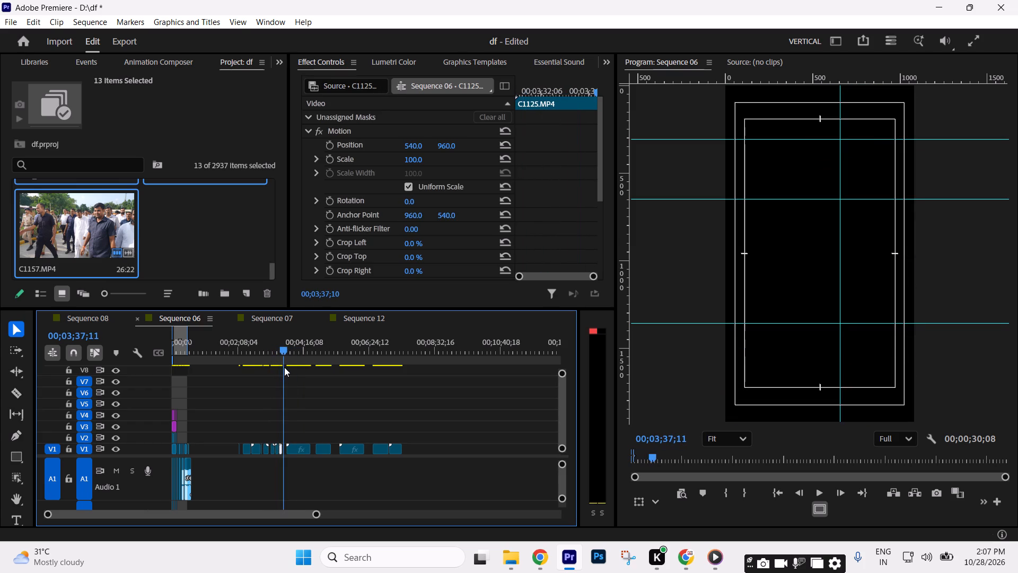
left_click_drag(284, 367, 267, 362)
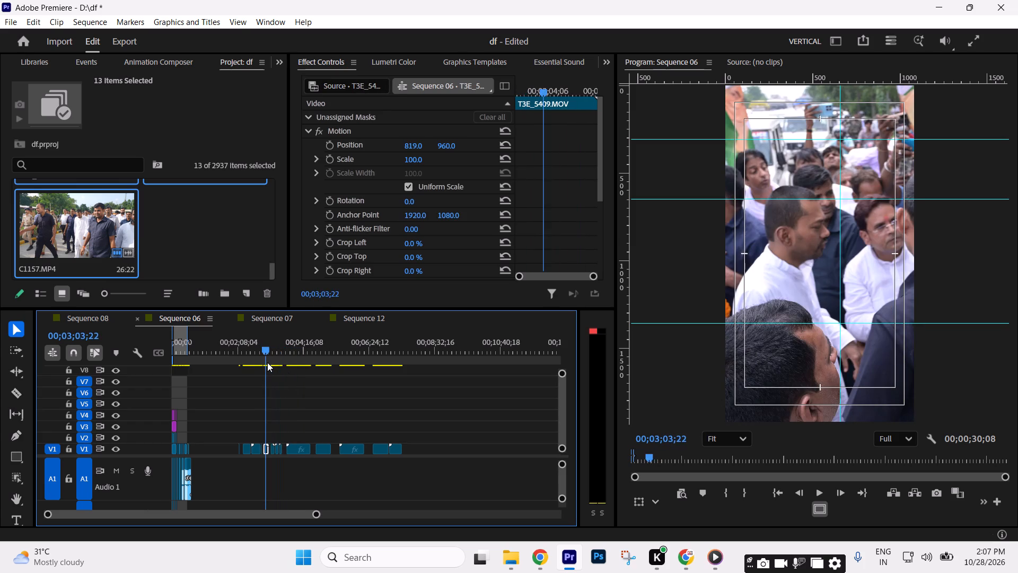
left_click_drag(267, 362, 192, 372)
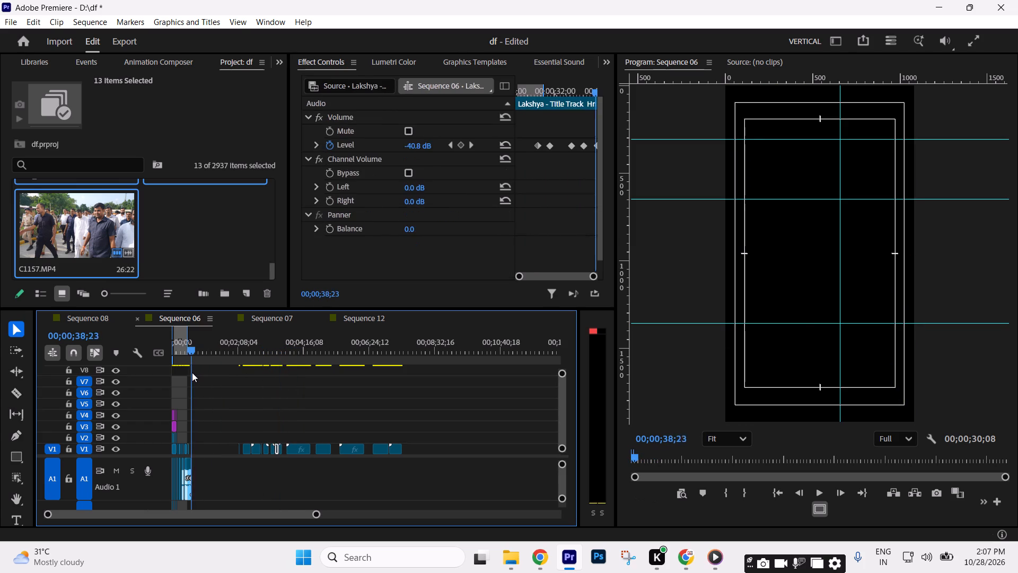
left_click_drag(192, 372, 190, 372)
Swap the last two V1 clips so C1115.MP4 comes first and DSC_6857.MOV follows directly after it.
key("equal")
key("equal")
key("equal")
key("equal")
key("equal")
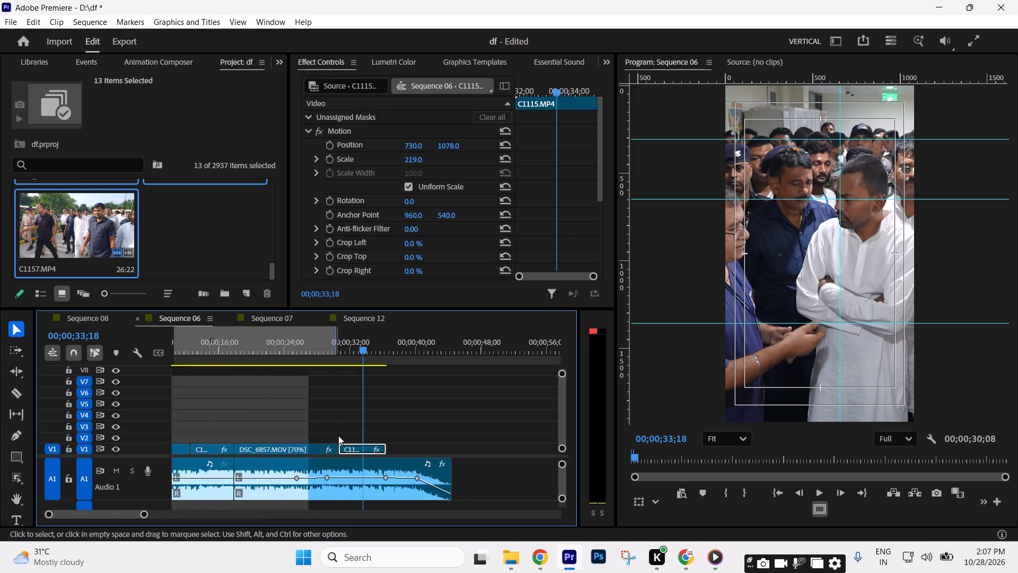
left_click_drag(271, 449, 472, 449)
left_click_drag(368, 445, 268, 446)
left_click_drag(459, 446, 373, 447)
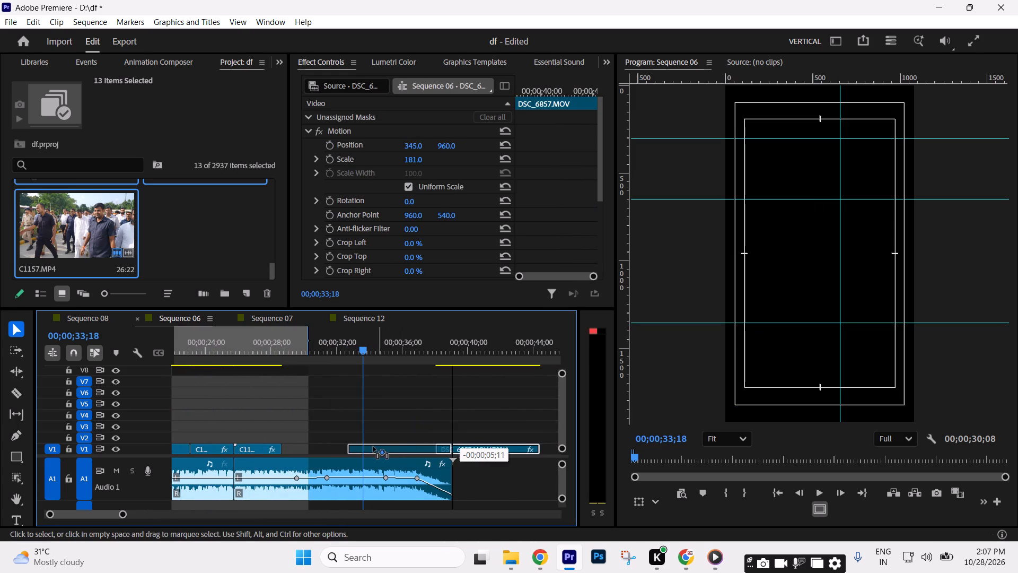
left_click_drag(373, 447, 371, 447)
left_click(392, 413)
Find the meeting-room shot among the spare V1 clips and split the first spare C1152.MP4 at 00;04;13;03.
key("minus")
key("minus")
key("minus")
key("minus")
key("minus")
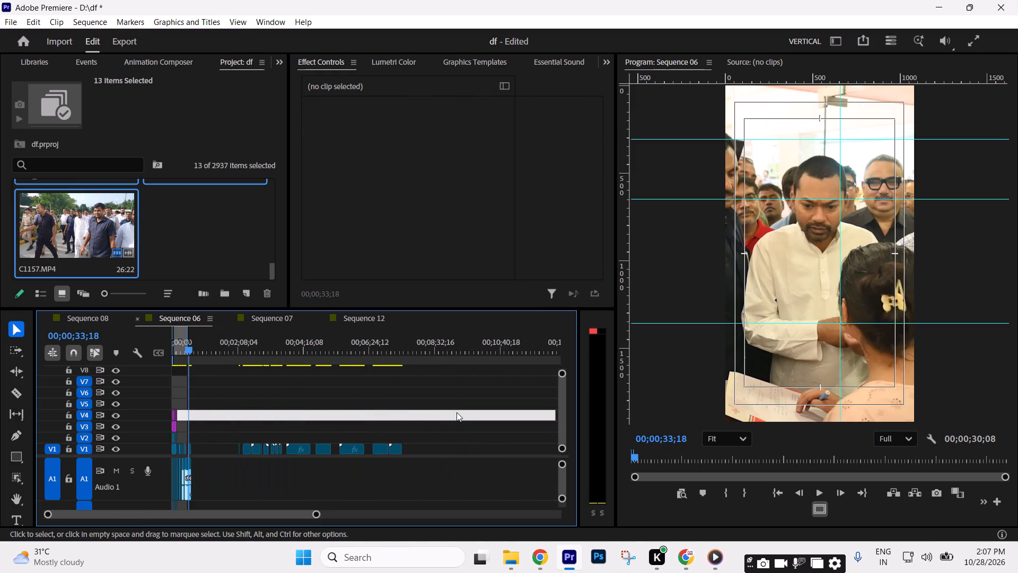
left_click_drag(265, 360, 282, 362)
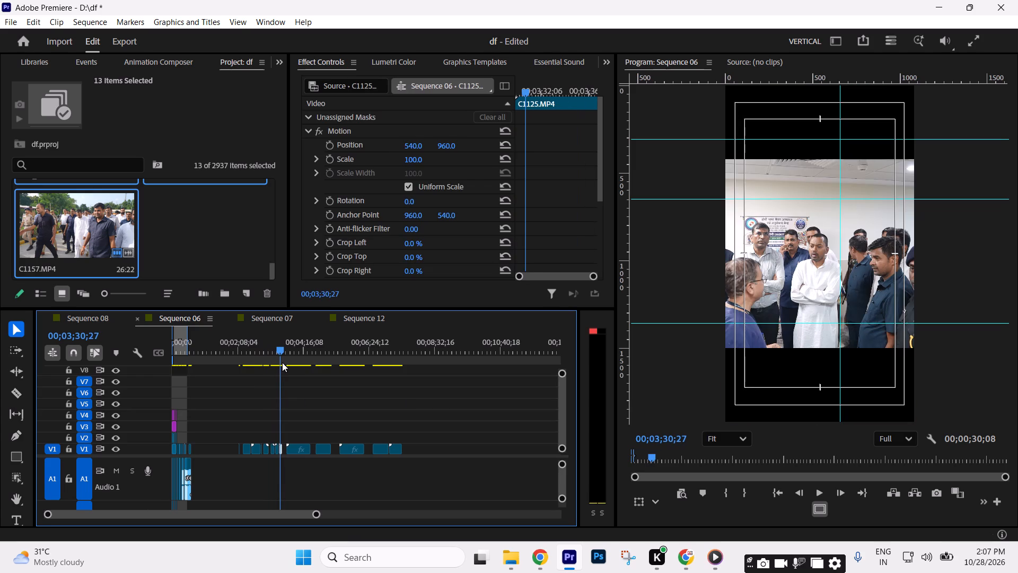
left_click_drag(282, 362, 297, 364)
key("equal")
key("equal")
left_click_drag(362, 349, 410, 352)
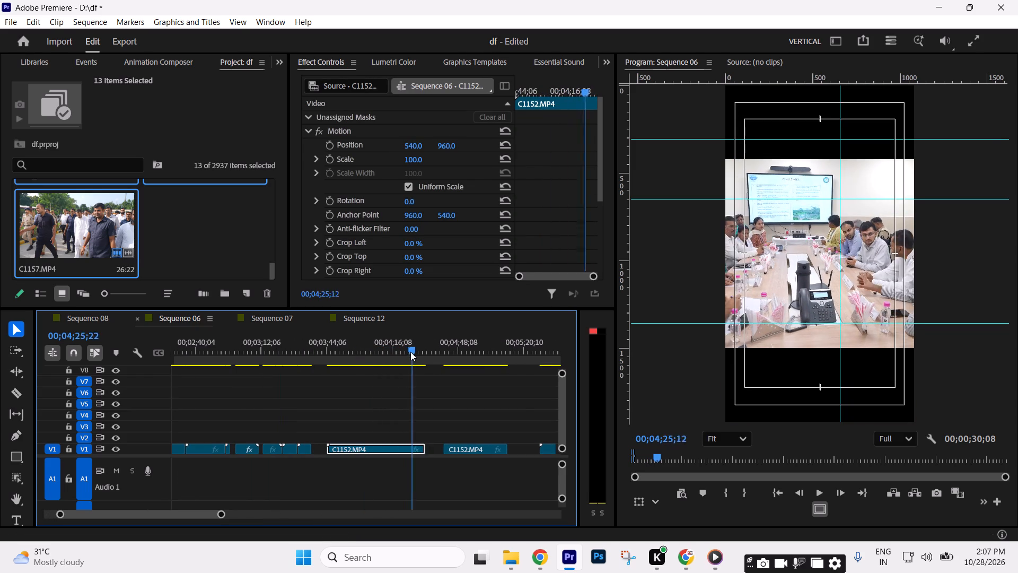
left_click_drag(410, 352, 407, 354)
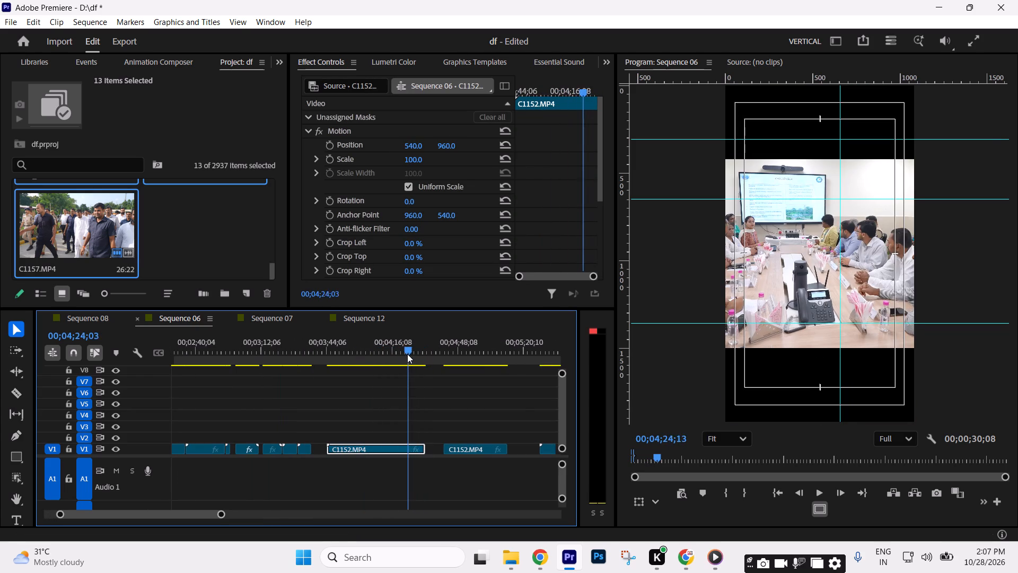
left_click_drag(407, 354, 388, 357)
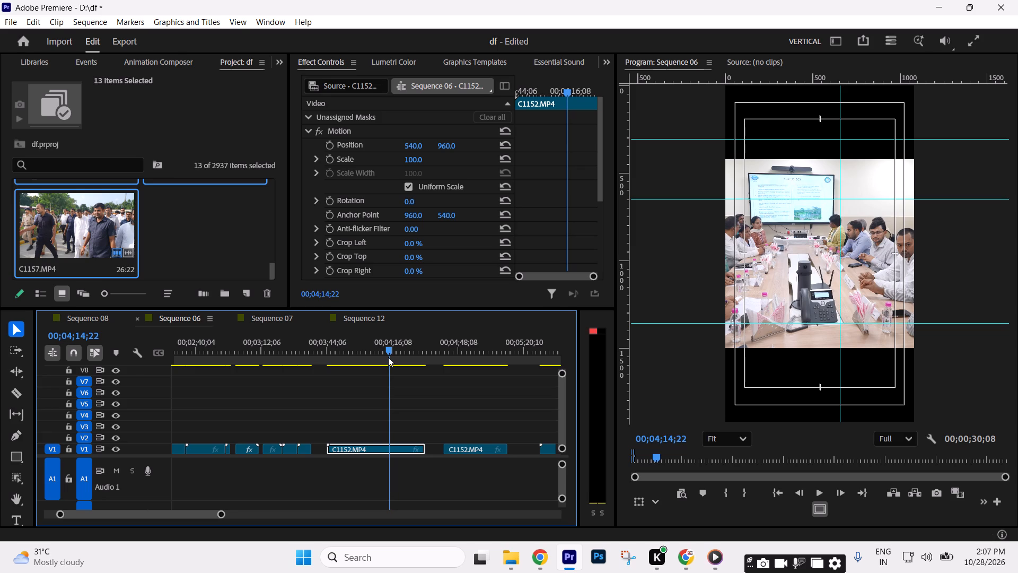
left_click_drag(388, 357, 383, 355)
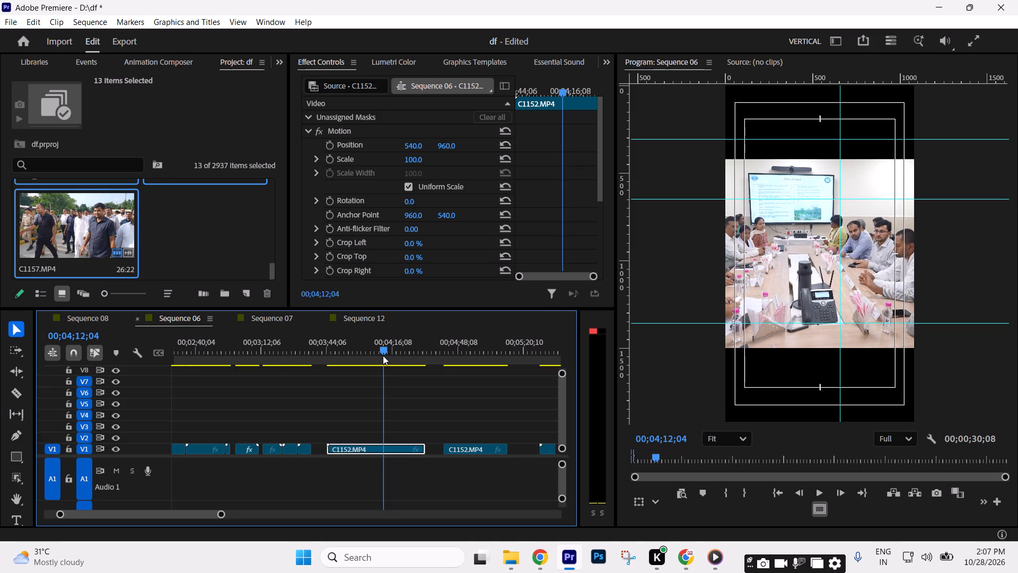
left_click_drag(383, 355, 384, 355)
key("c")
left_click(390, 444)
key("v")
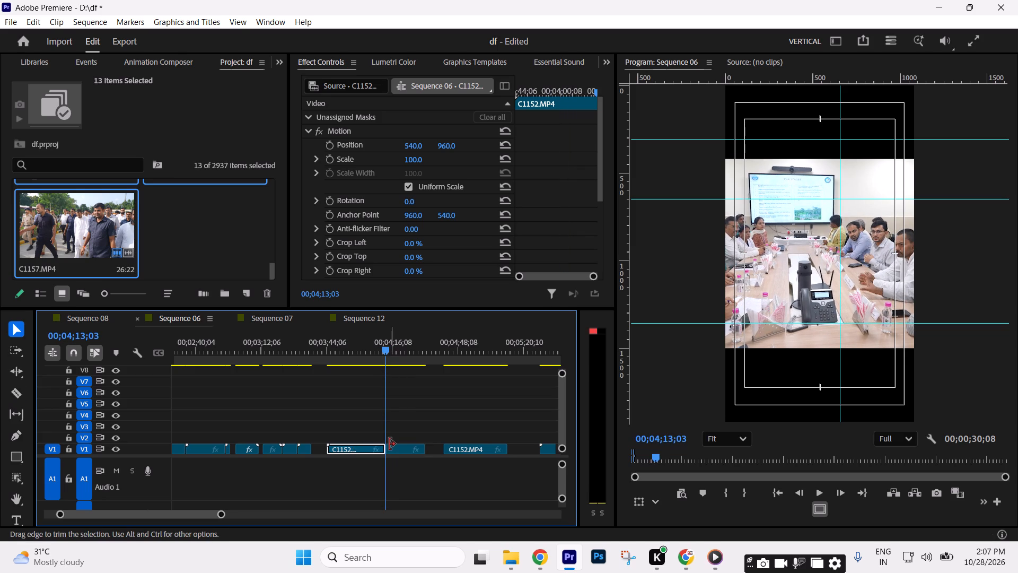
Split C1152.MP4 again at 00;04;15;22 and cut the short piece between the two splits to the clipboard.
key("space")
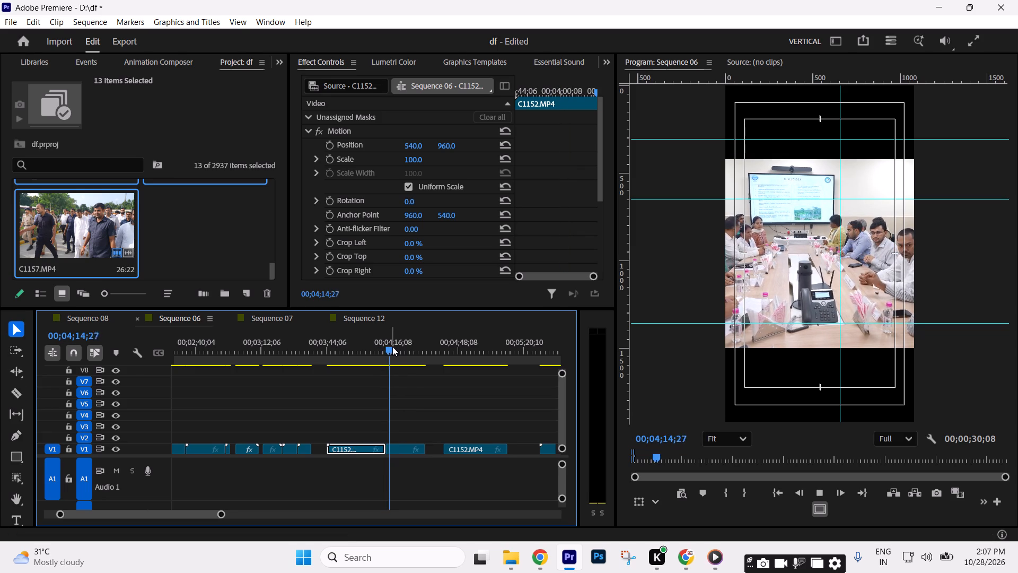
key("space")
key("c")
left_click(393, 448)
key("v")
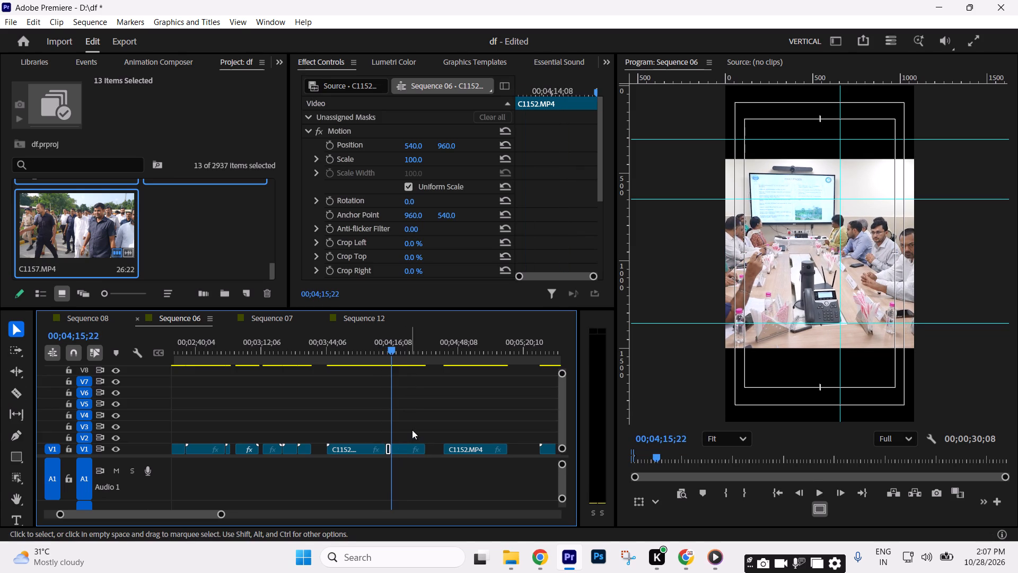
key("ctrl+x")
Paste the C1152.MP4 piece past the end of the music and move it to V2 above the gap before DSC_6857.MOV.
left_click(414, 424)
key("minus")
key("minus")
key("minus")
left_click_drag(292, 351, 116, 377)
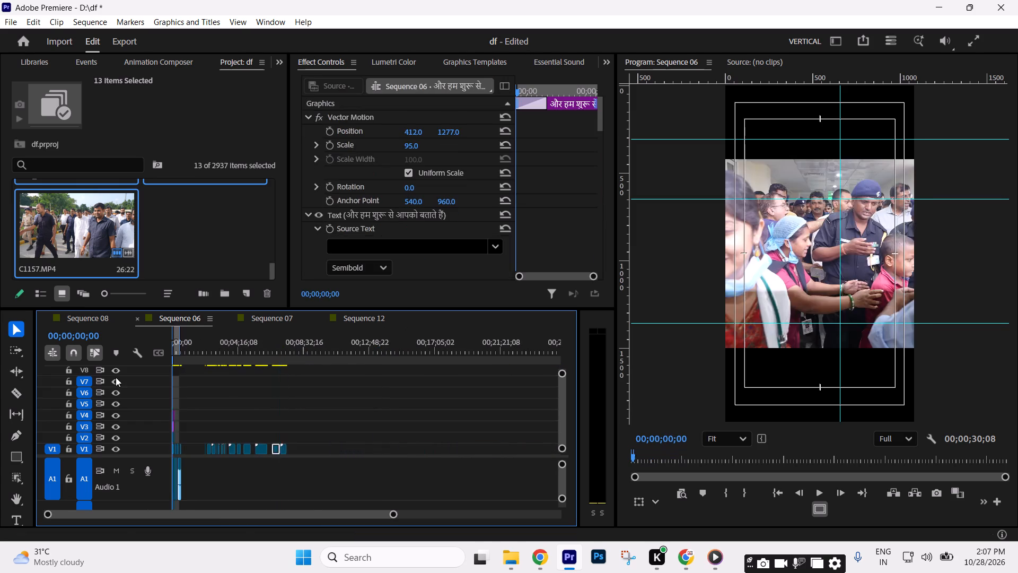
key("equal")
key("equal")
key("equal")
key("equal")
left_click(354, 346)
key("ctrl+v")
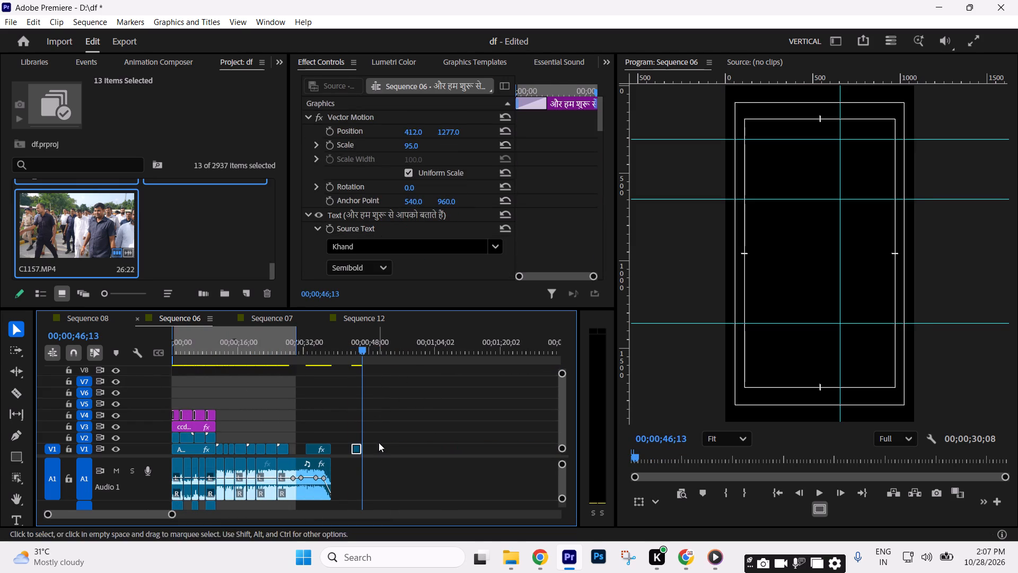
left_click_drag(358, 450, 300, 441)
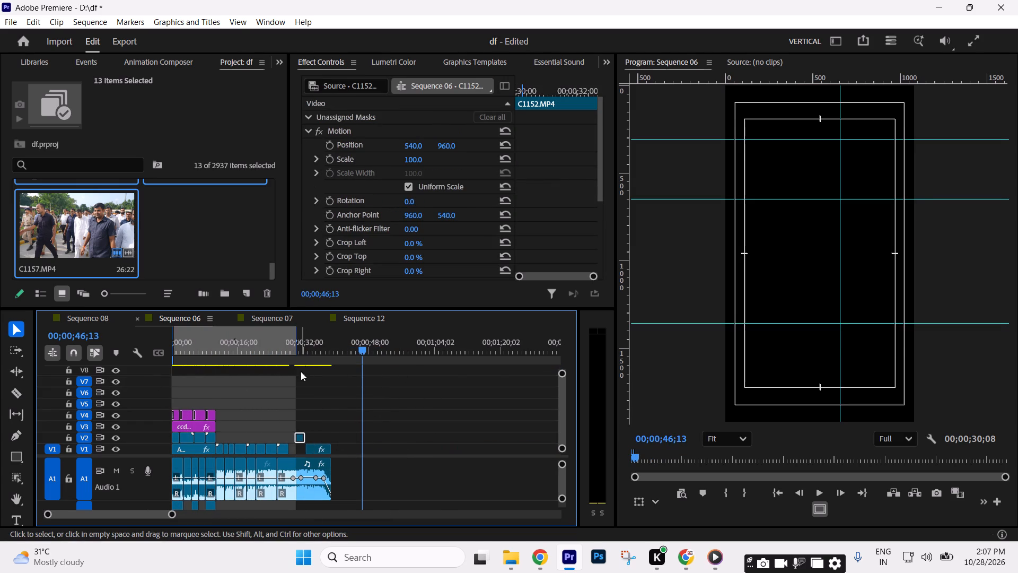
Set the speed of the pasted C1152.MP4 piece to 60%.
left_click(302, 354)
key("equal")
key("equal")
key("ctrl+r")
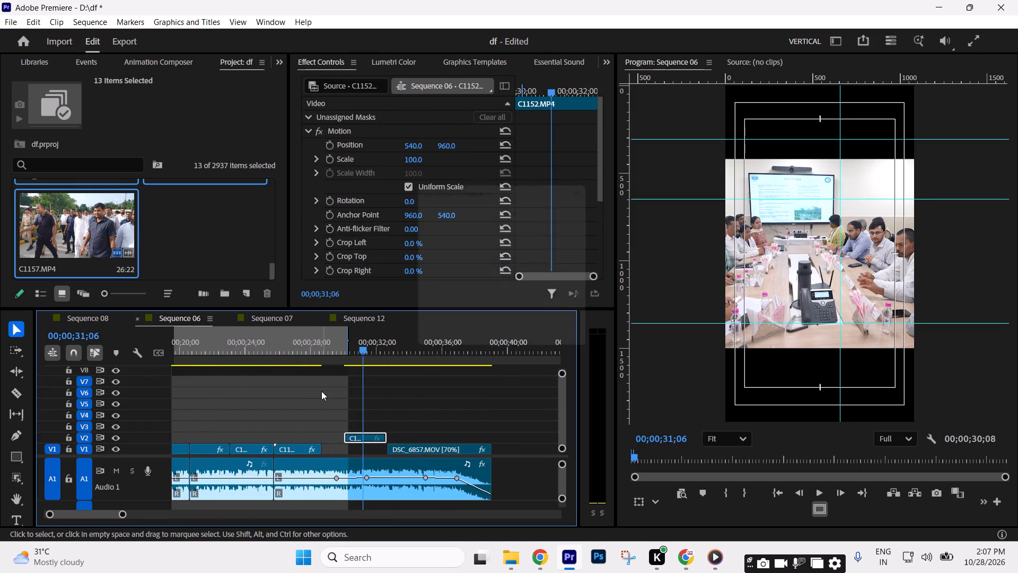
type("60")
key("Return")
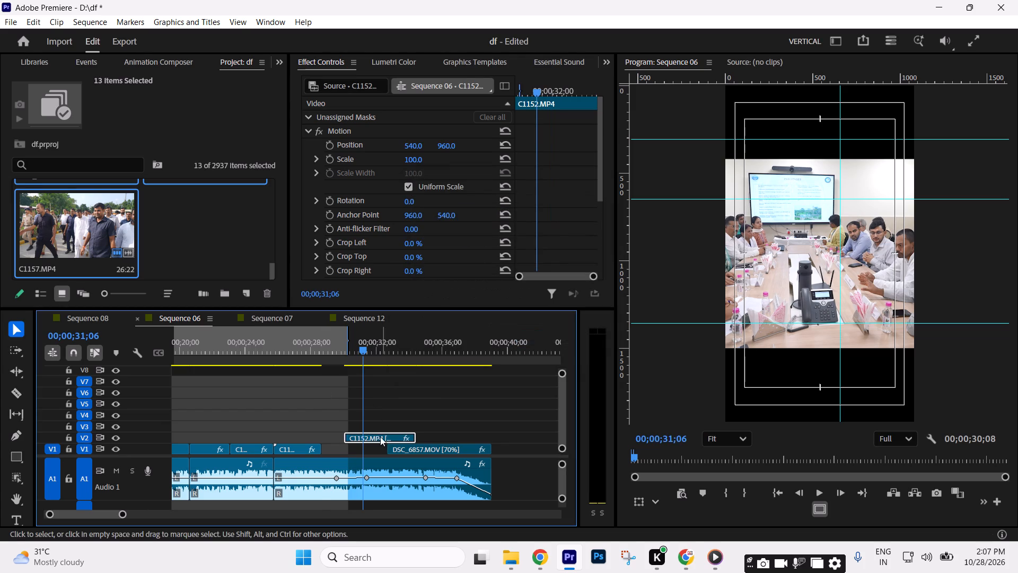
Fit the slowed C1152.MP4 piece into the V1 gap, trimming its end to the start of DSC_6857.MOV.
left_click_drag(380, 437, 360, 435)
left_click(396, 437)
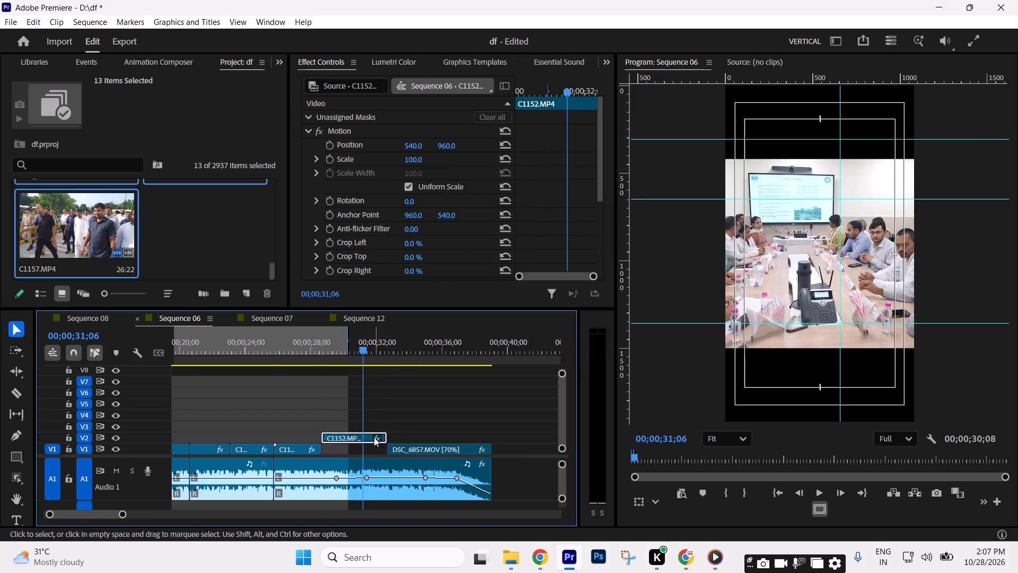
left_click_drag(374, 437, 376, 444)
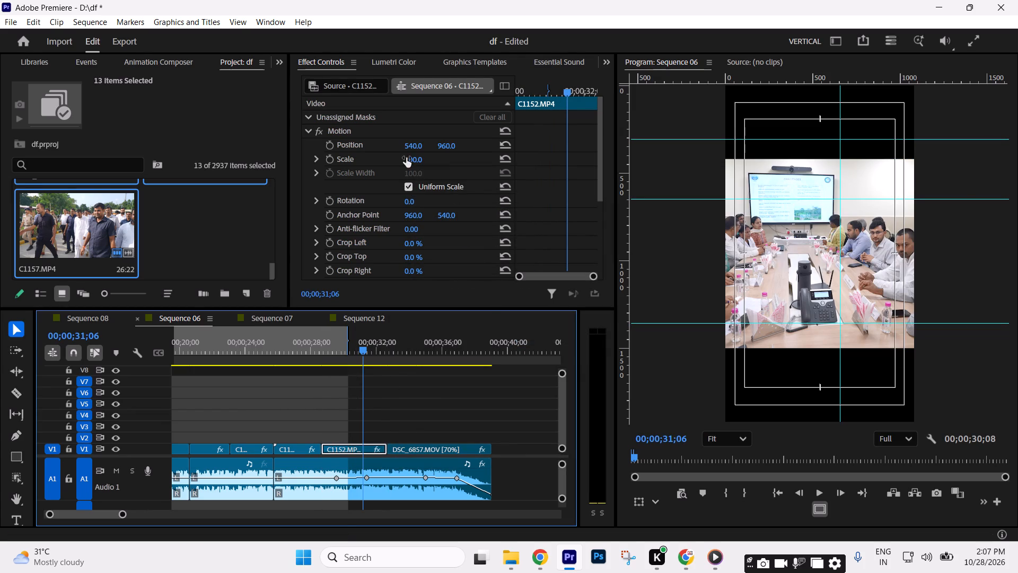
Reframe the C1152.MP4 piece with Scale 186 and horizontal Position about -380, and play it through.
left_click_drag(408, 156, 467, 166)
left_click_drag(419, 146, 0, 155)
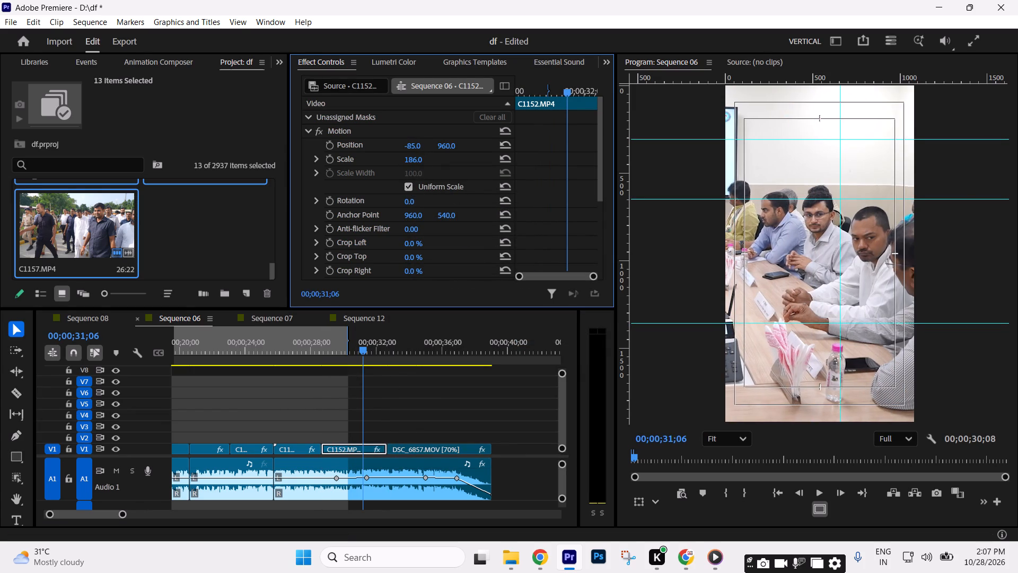
left_click_drag(0, 155, 0, 156)
left_click_drag(416, 145, 253, 145)
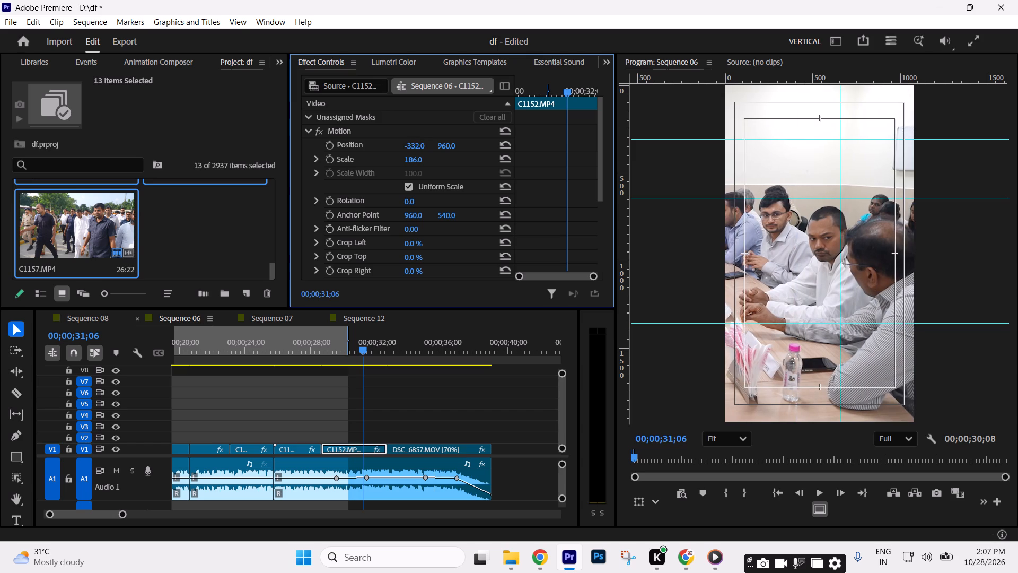
left_click_drag(253, 145, 323, 142)
key("space")
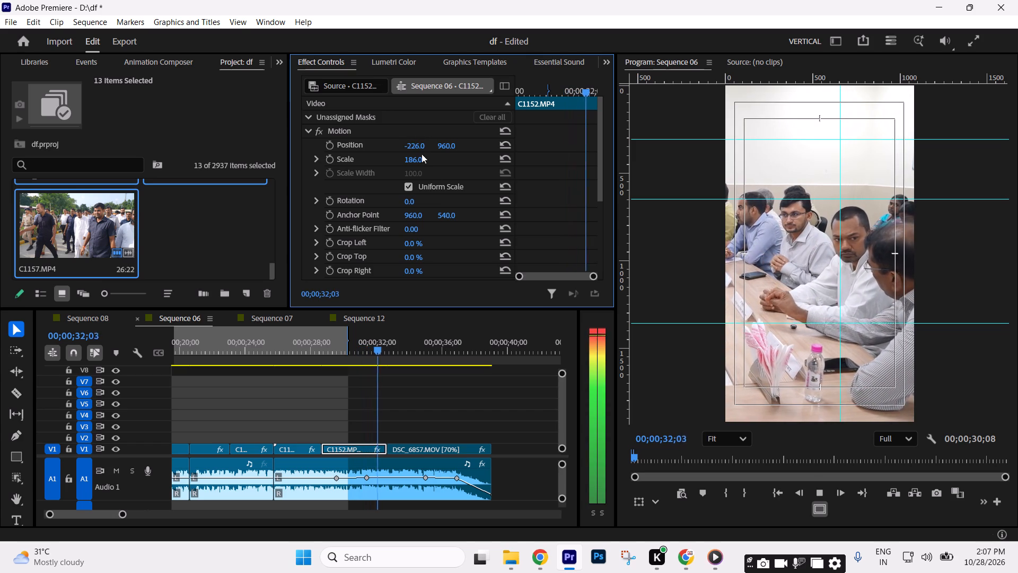
key("space")
left_click_drag(416, 150, 312, 151)
key("space")
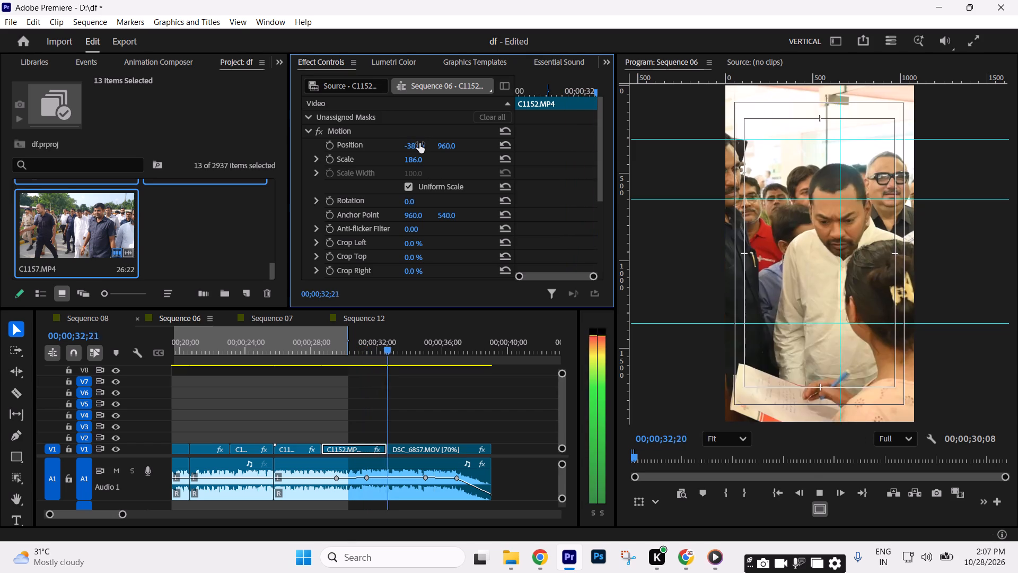
key("space")
Mark the sequence's Out point on the last frame of DSC_6857.MOV, at 00;00;39;00.
left_click(473, 411)
key("Down")
key("Left")
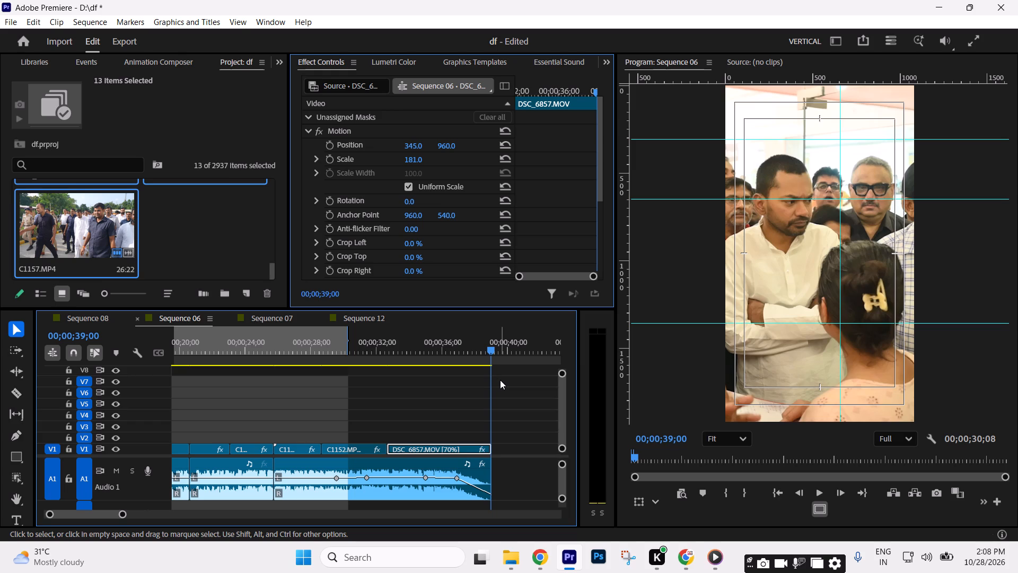
key("Up")
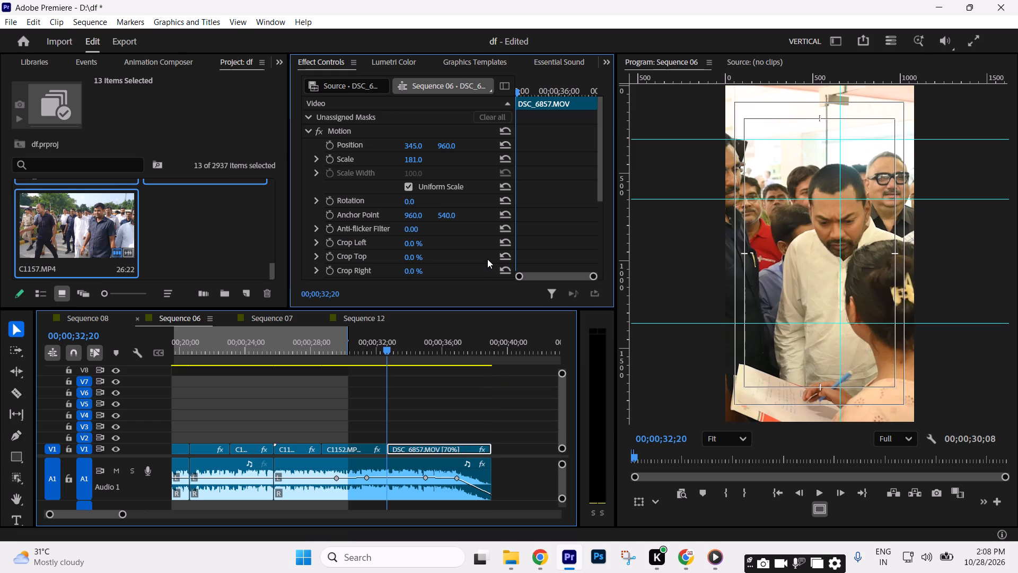
key("Down")
key("Left")
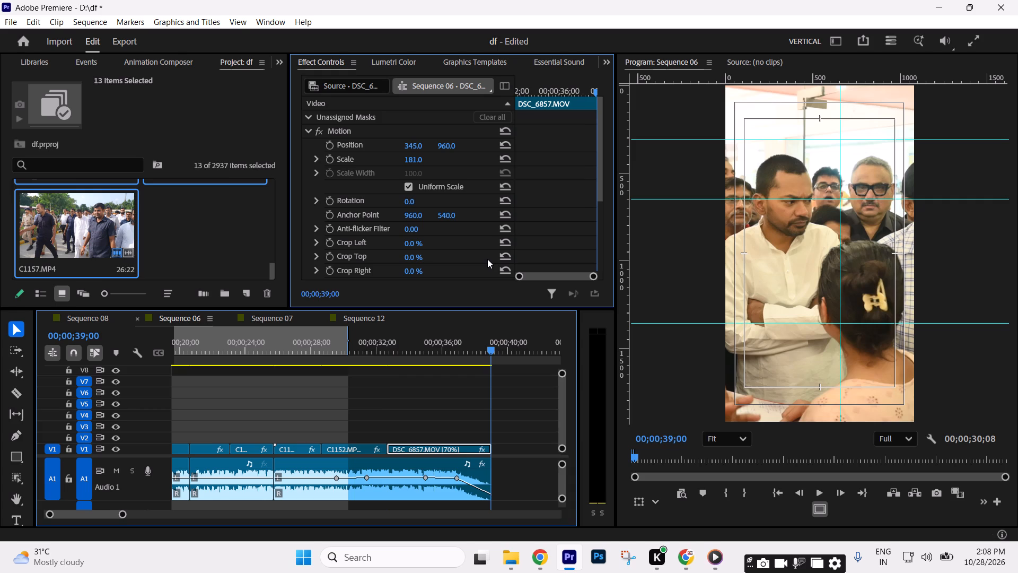
type("o--")
Return to the start of the reel, move on to 00;00;11;29 and save the df project.
key("minus")
left_click_drag(218, 359, 0, 382)
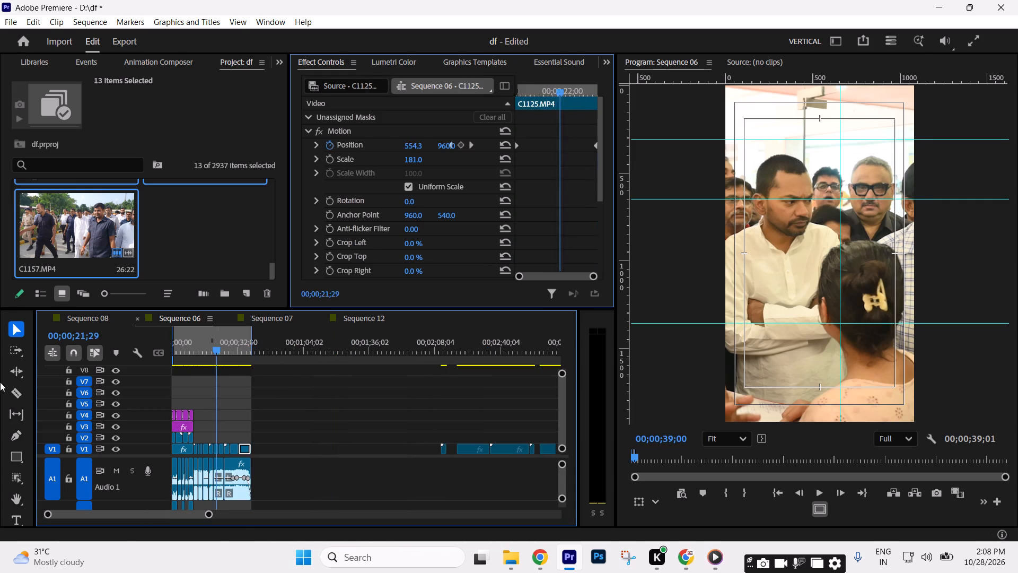
left_click_drag(0, 382, 0, 388)
key("equal")
key("equal")
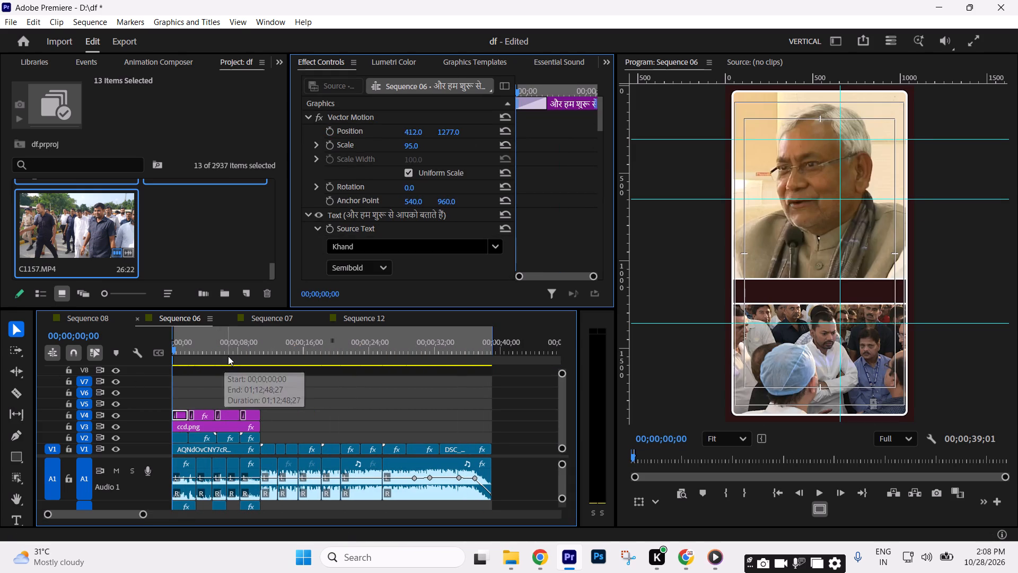
left_click_drag(228, 356, 272, 364)
left_click(323, 398)
key("ctrl+s")
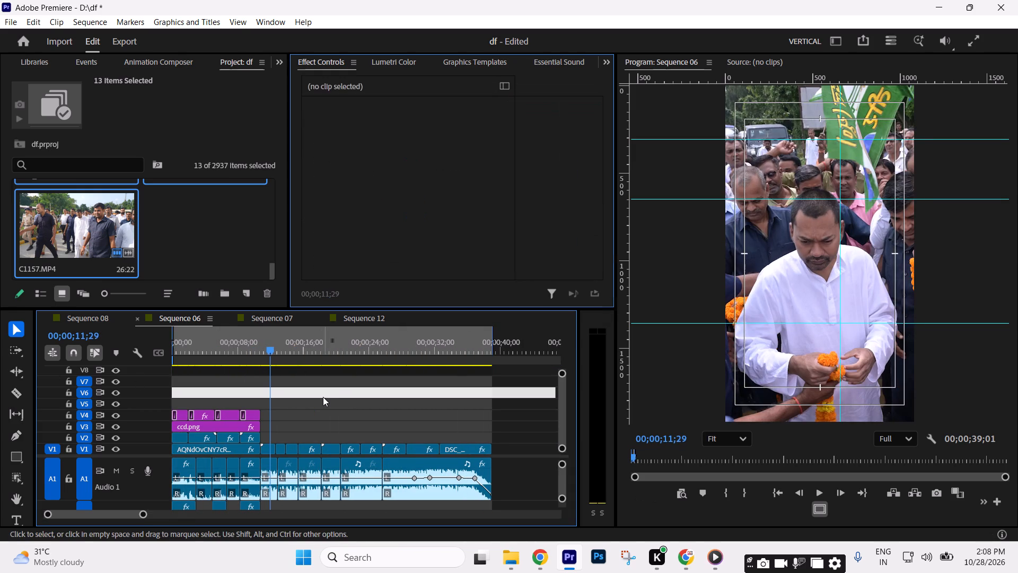
left_click(328, 394)
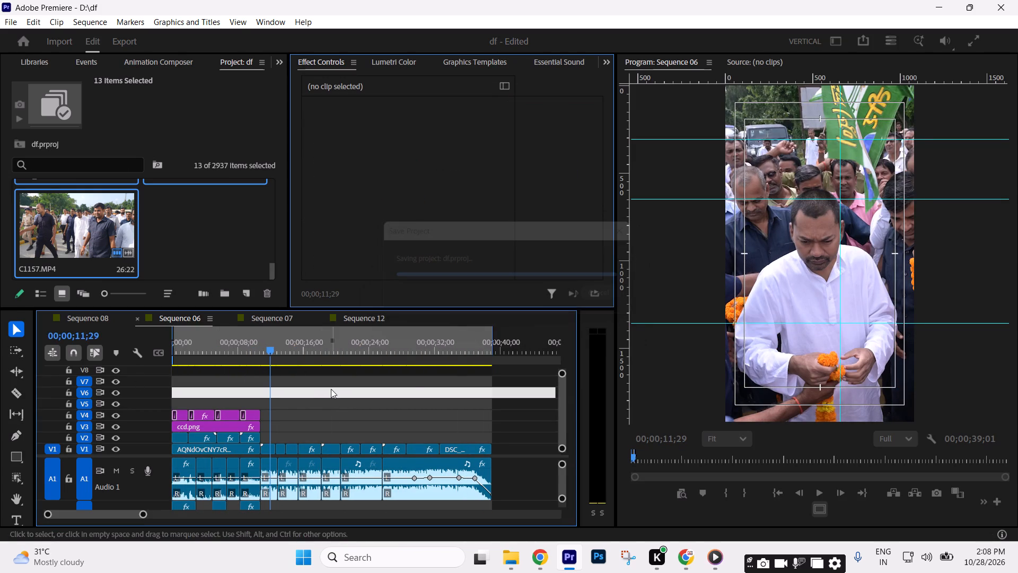
left_click(352, 401)
left_click(352, 403)
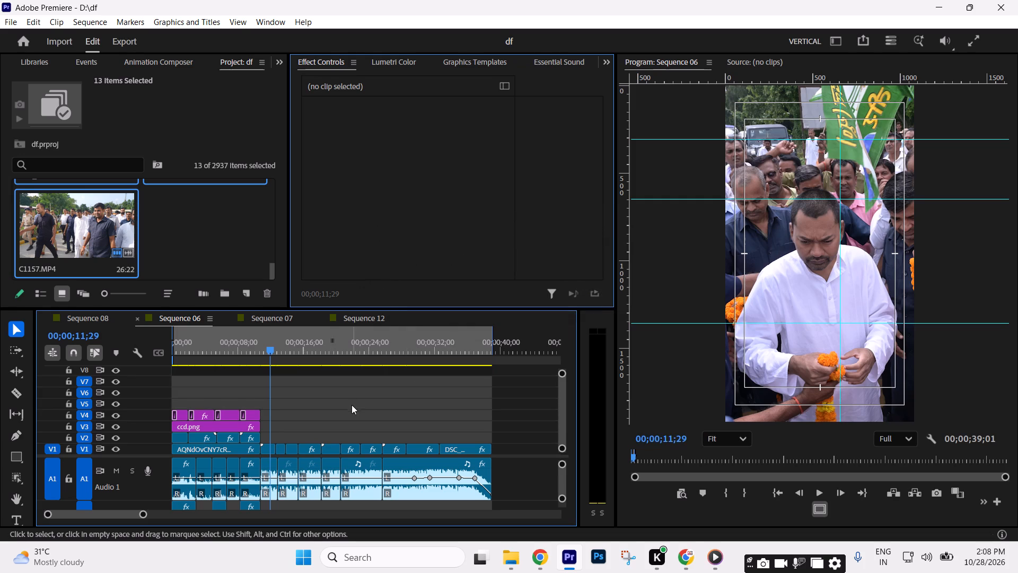
key("ctrl+s")
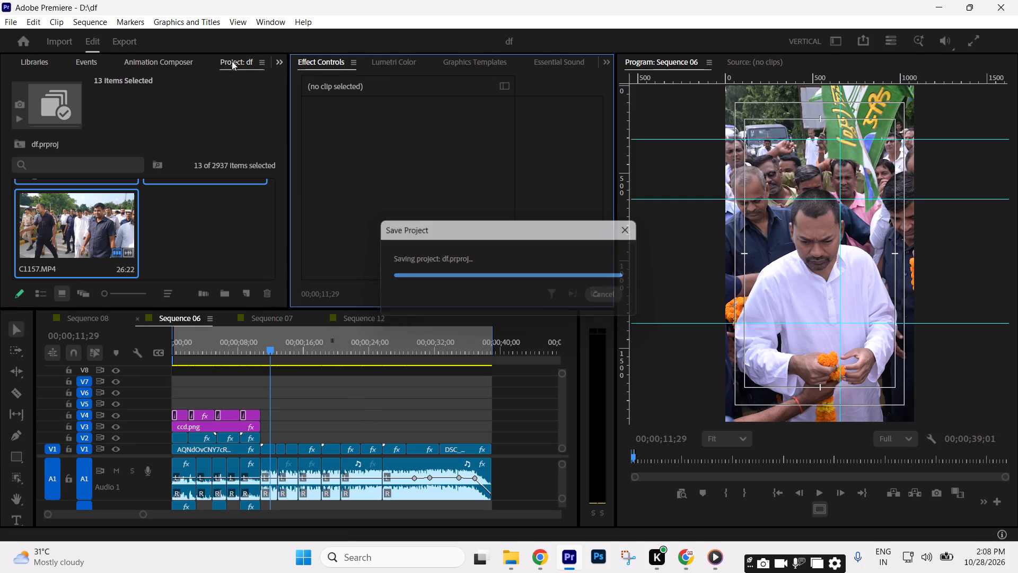
Add the Digital Glitch 1 transition from Animation Composer above V1, near the cut between T3E_5370.MOV and C1081.MP4.
left_click(150, 64)
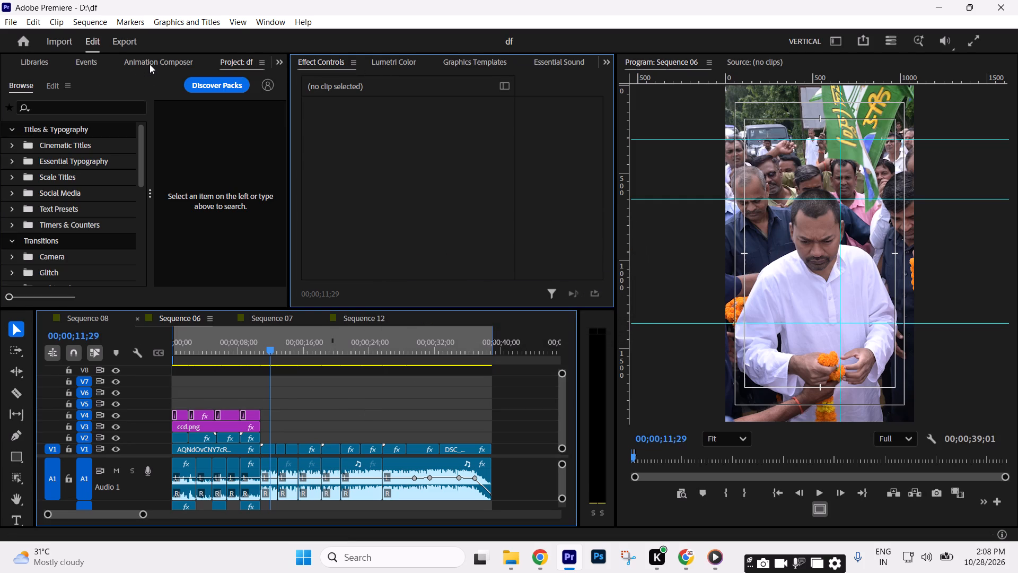
left_click_drag(279, 63, 303, 143)
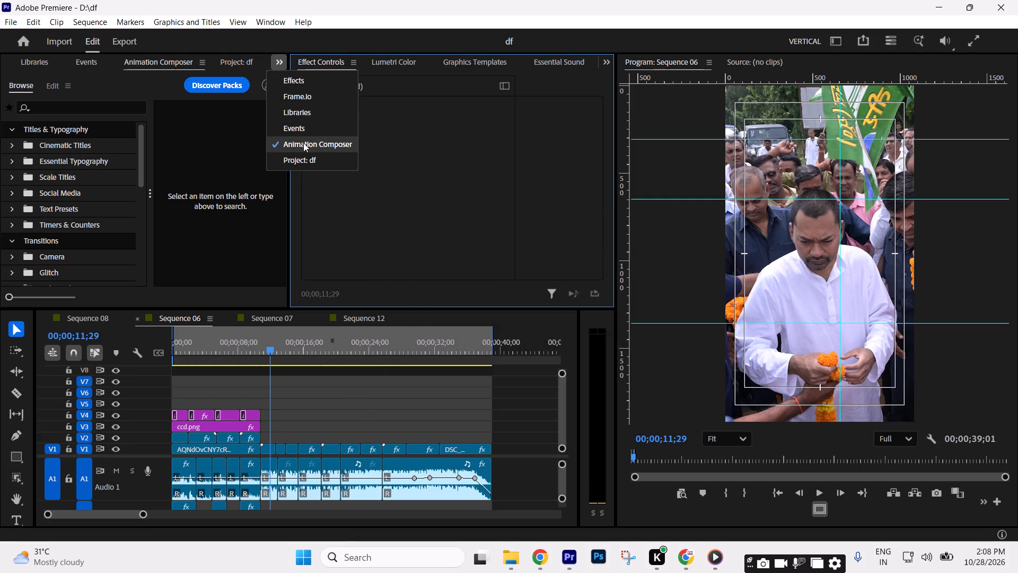
left_click_drag(303, 143, 303, 144)
scroll(60, 250, "down", 4)
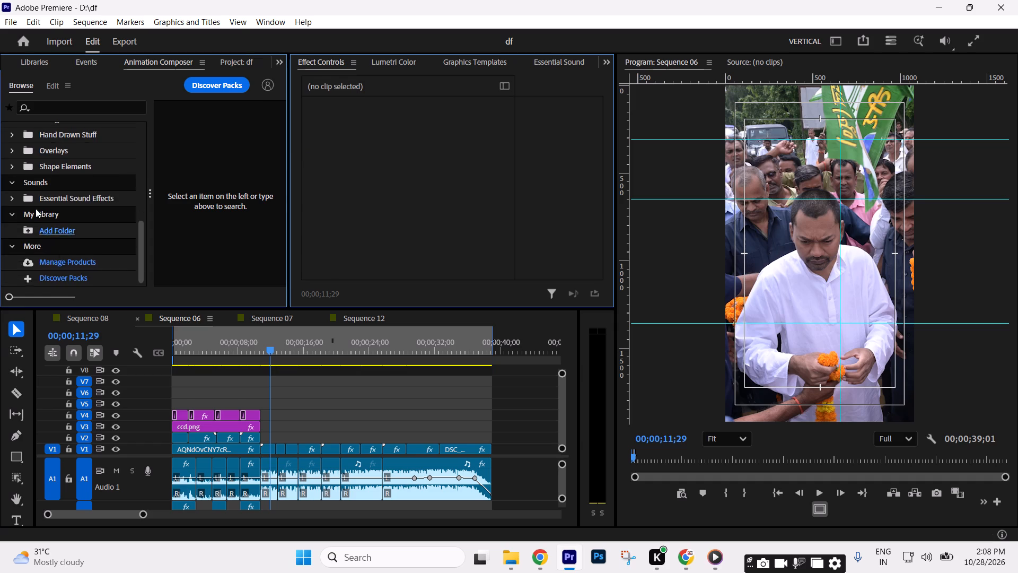
scroll(50, 193, "up", 2)
left_click(54, 170)
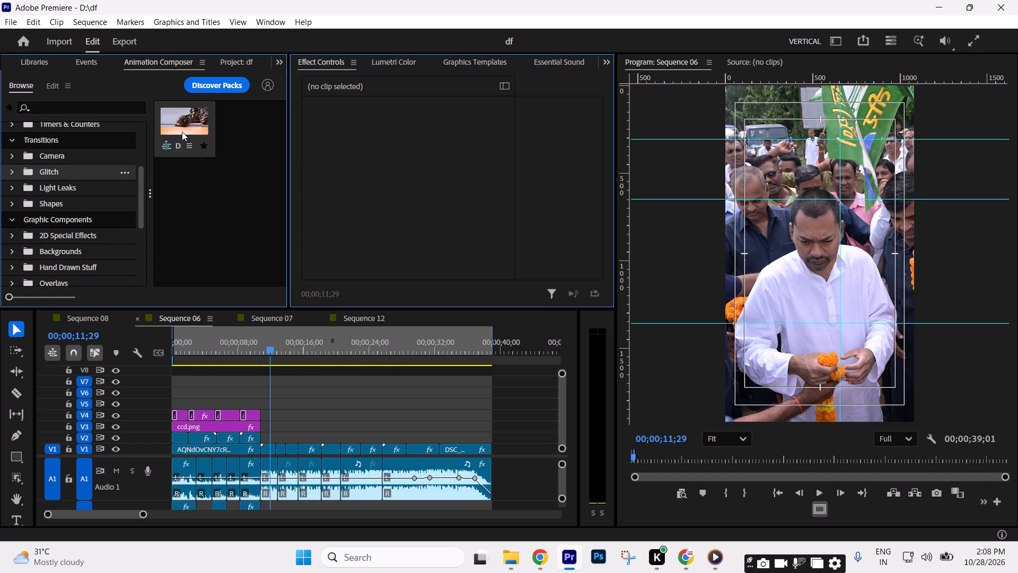
left_click_drag(170, 114, 275, 435)
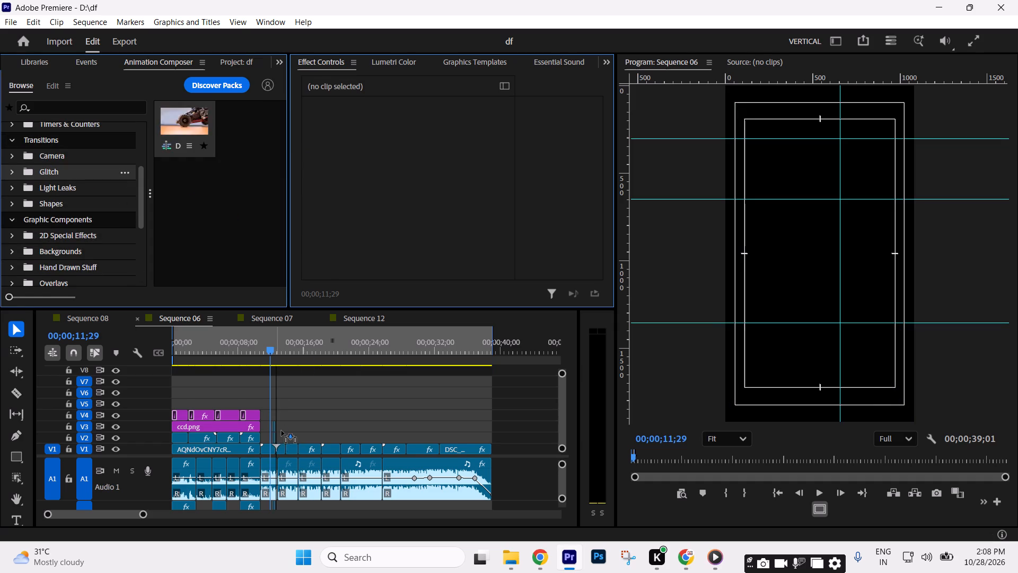
left_click_drag(141, 516, 84, 518)
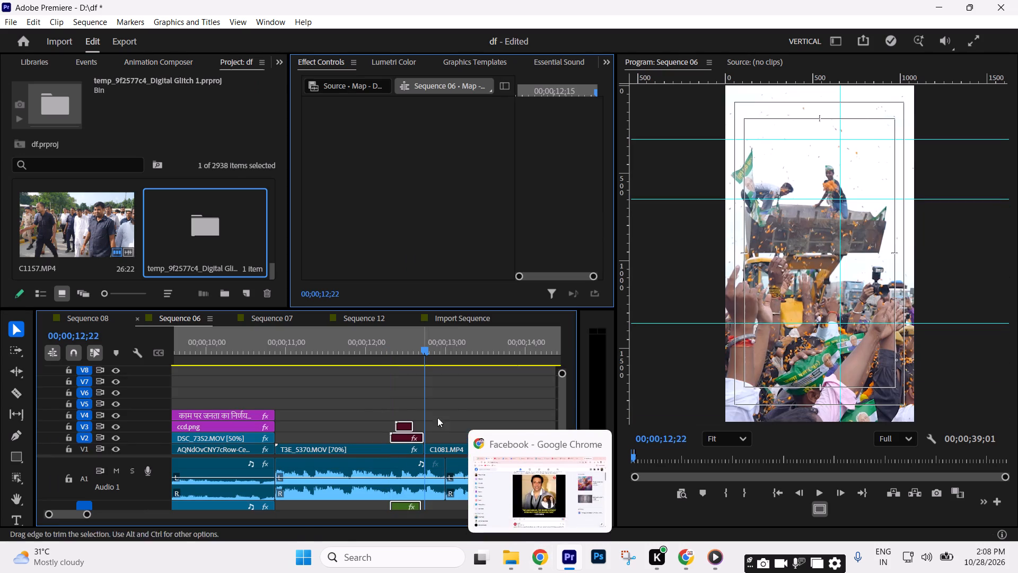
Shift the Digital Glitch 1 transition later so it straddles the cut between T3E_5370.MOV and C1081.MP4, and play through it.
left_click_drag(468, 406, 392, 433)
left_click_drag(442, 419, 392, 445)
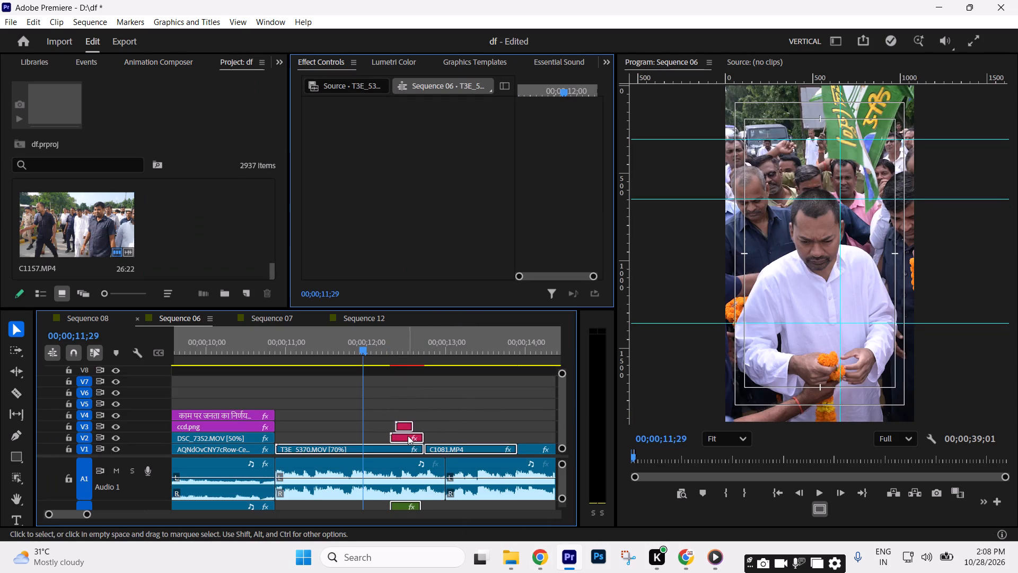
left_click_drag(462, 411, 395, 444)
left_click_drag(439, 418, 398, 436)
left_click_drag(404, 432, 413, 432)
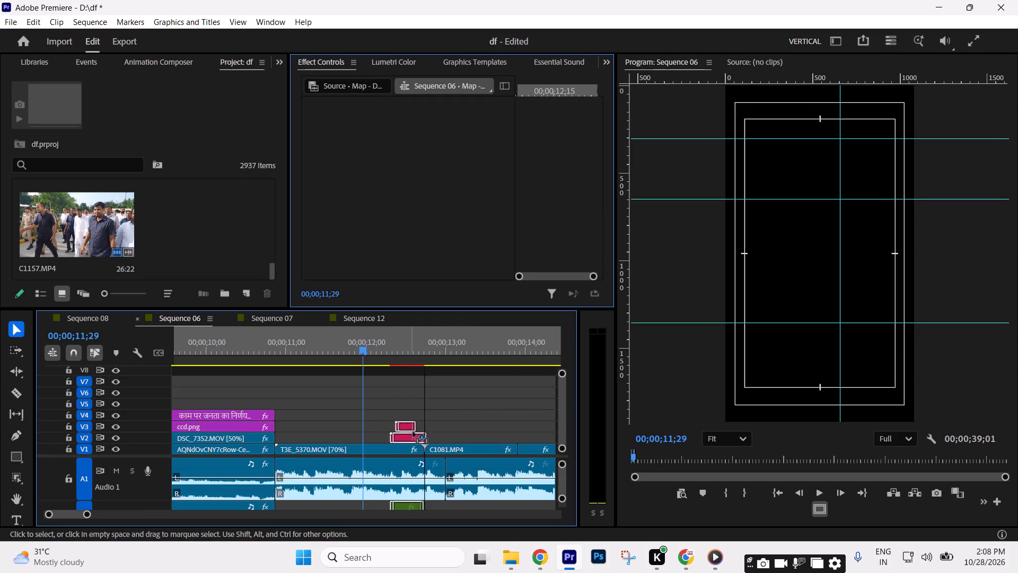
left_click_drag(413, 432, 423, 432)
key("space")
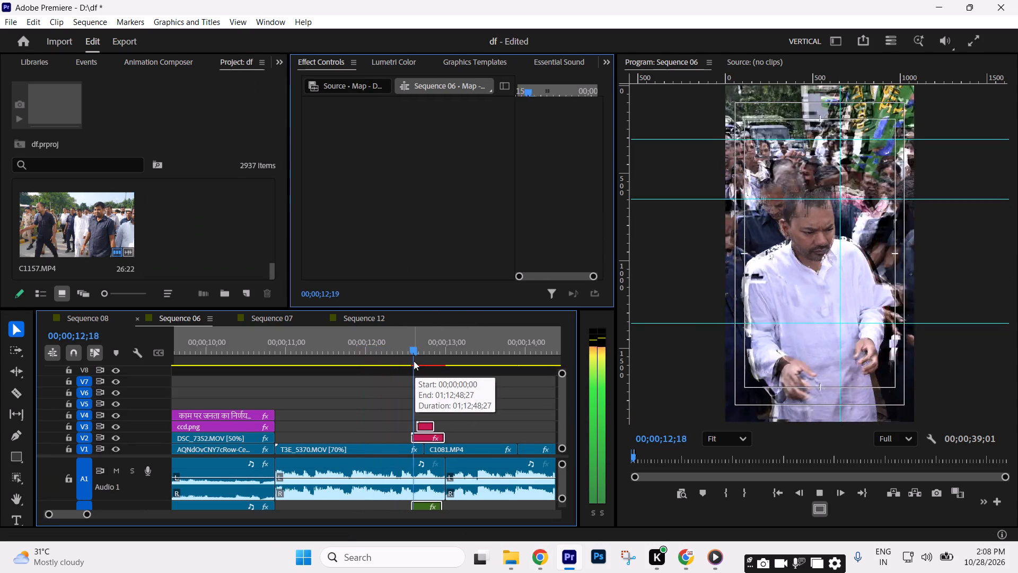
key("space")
Delete the Digital Glitch 1 transition and its sound from the cut between T3E_5370.MOV and C1081.MP4.
key("minus")
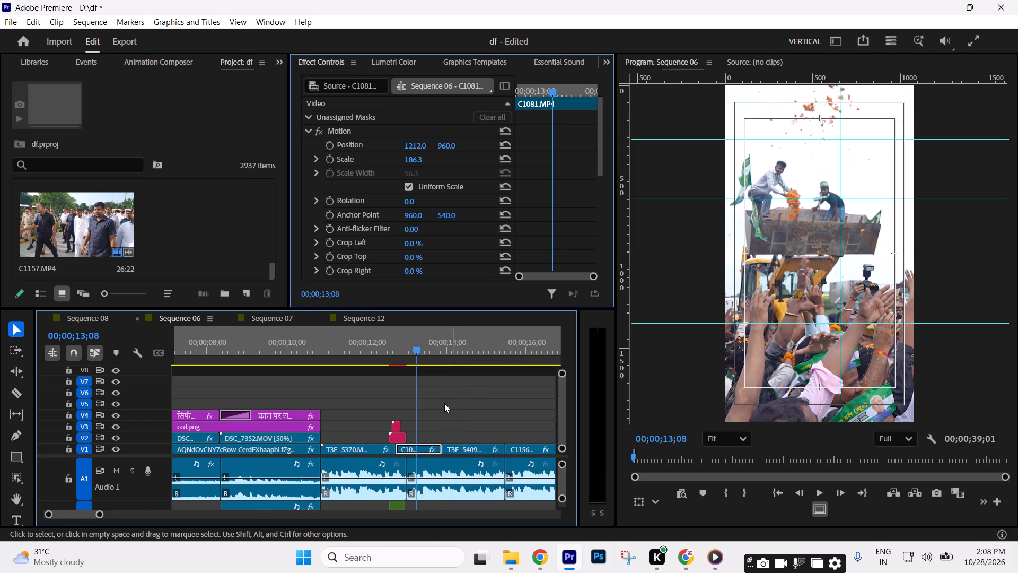
left_click_drag(422, 408, 390, 439)
key("Delete")
Add the Shake & Distort 1 camera transition above the cut between T3E_5370.MOV and C1081.MP4, and play through it.
left_click(160, 69)
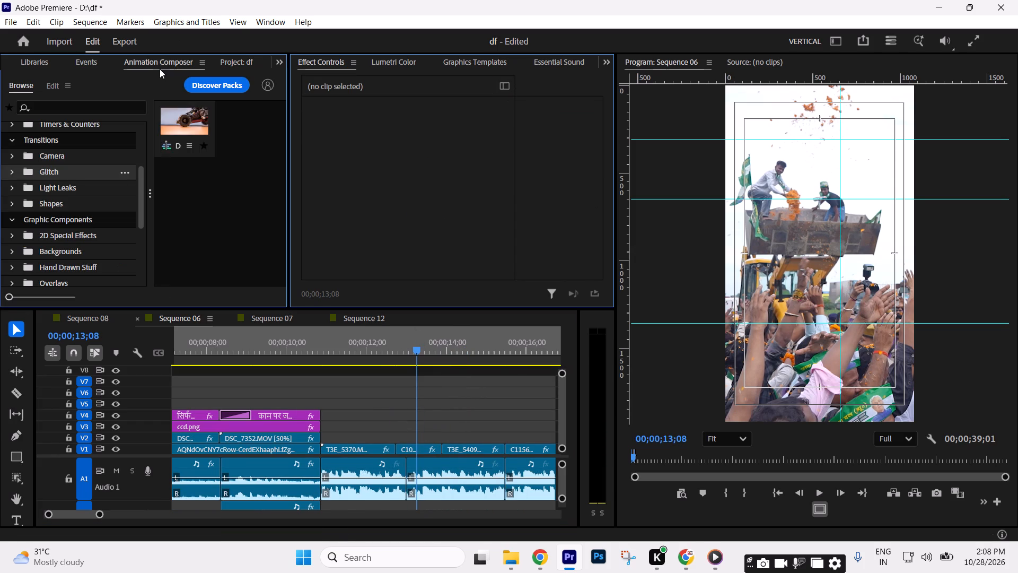
left_click(58, 159)
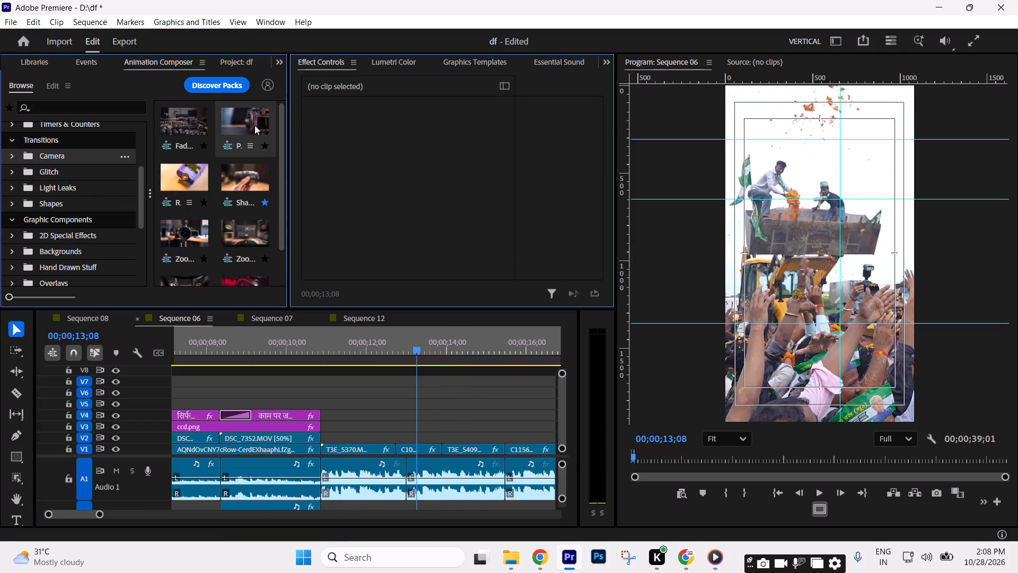
left_click_drag(247, 179, 403, 431)
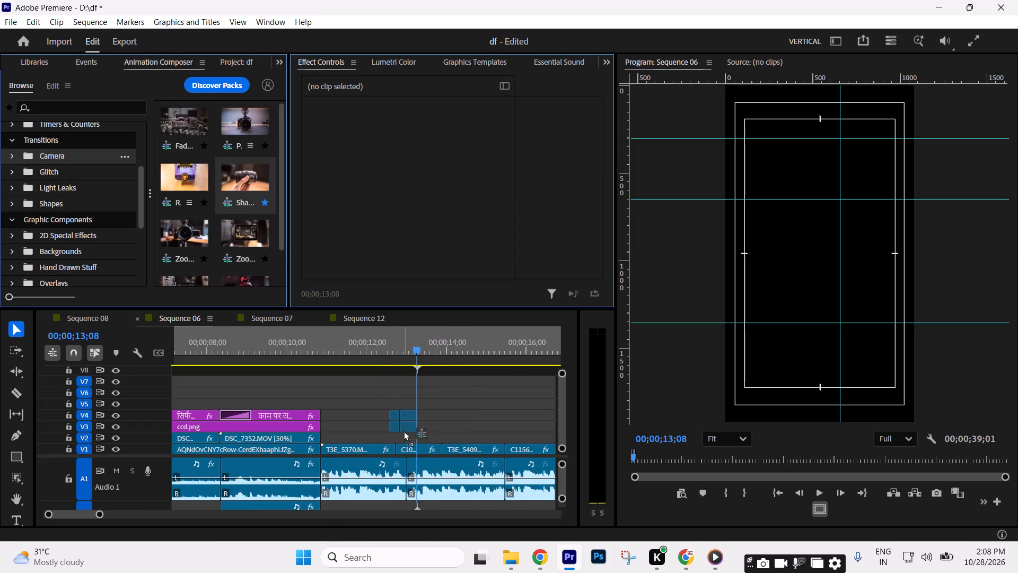
left_click_drag(403, 431, 398, 438)
left_click(382, 345)
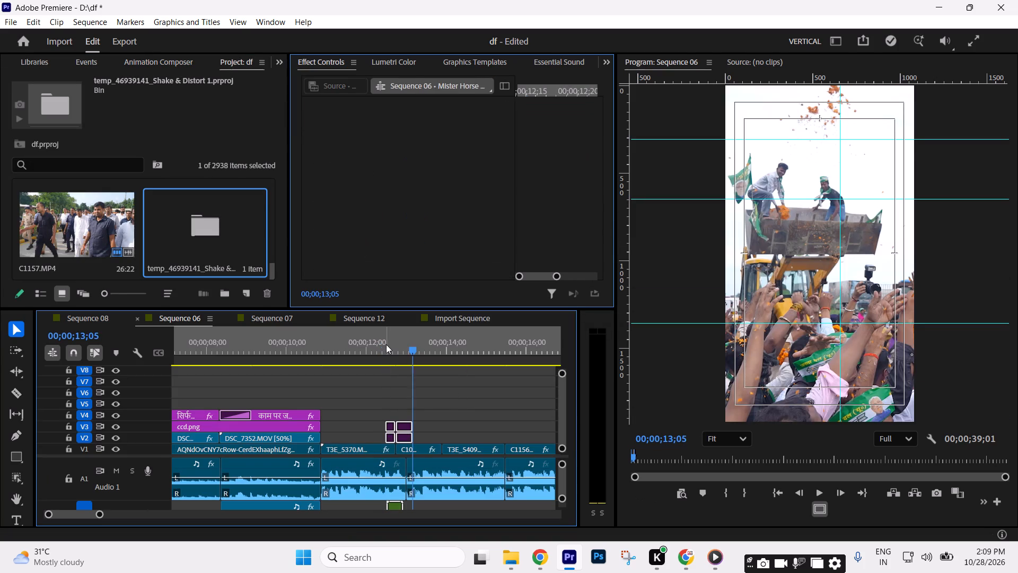
left_click(386, 344)
key("space")
key("space")
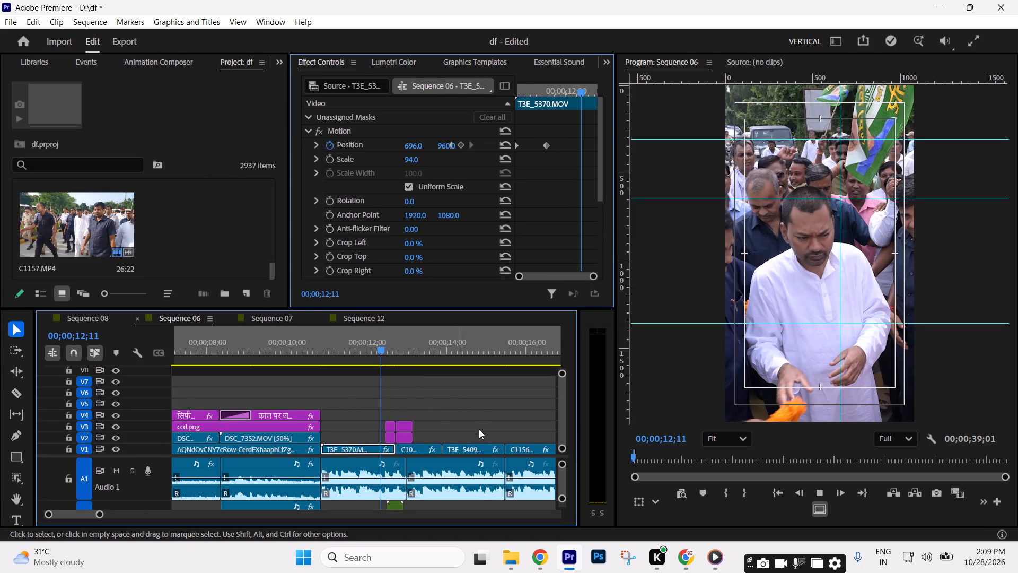
key("space")
Add a zoom camera transition with sound from Animation Composer above the cut between C1081.MP4 and T3E_5409.MOV.
type("--")
type("==")
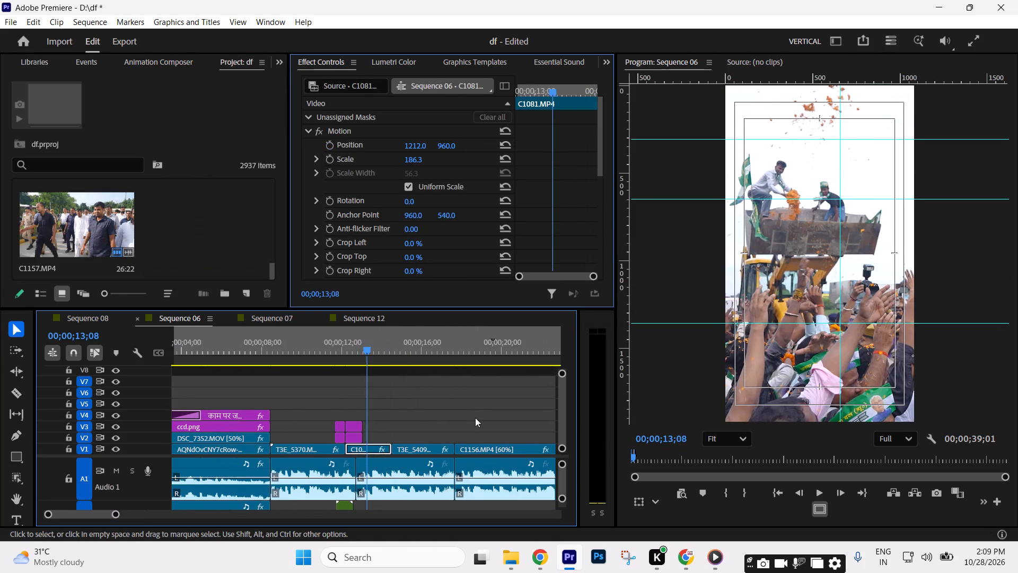
key("space")
key("space")
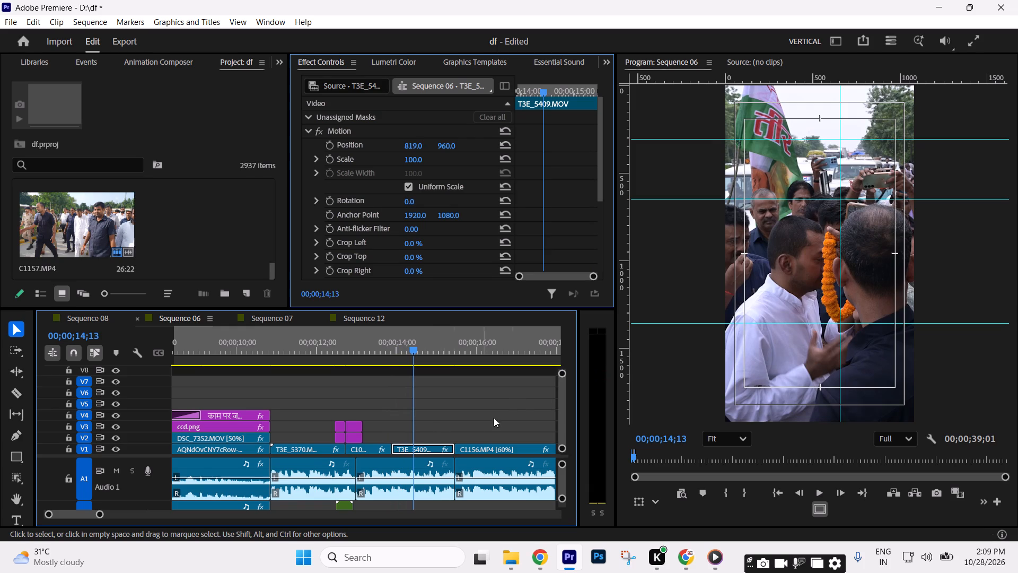
left_click(159, 63)
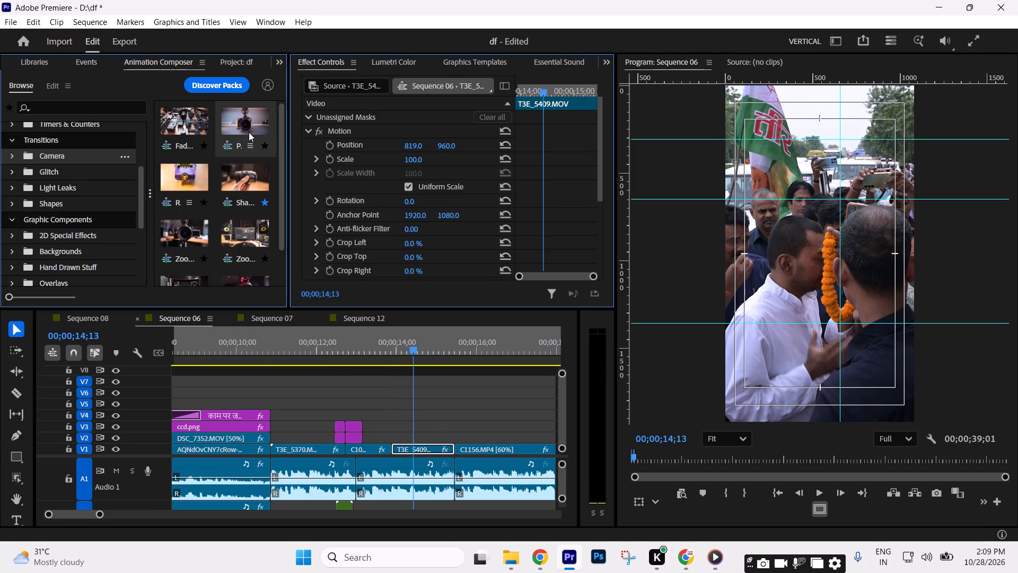
left_click(247, 184)
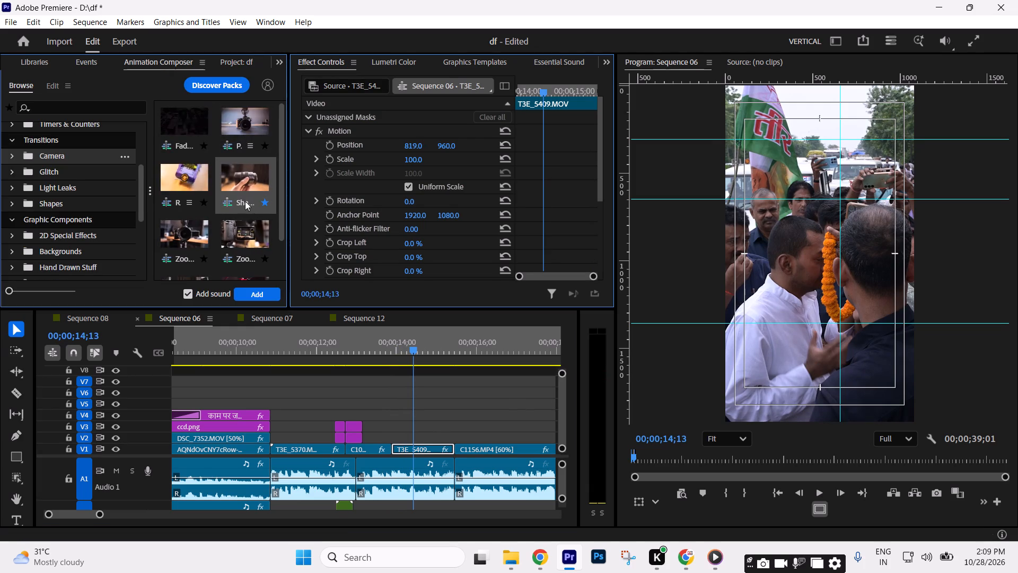
left_click_drag(247, 230, 402, 435)
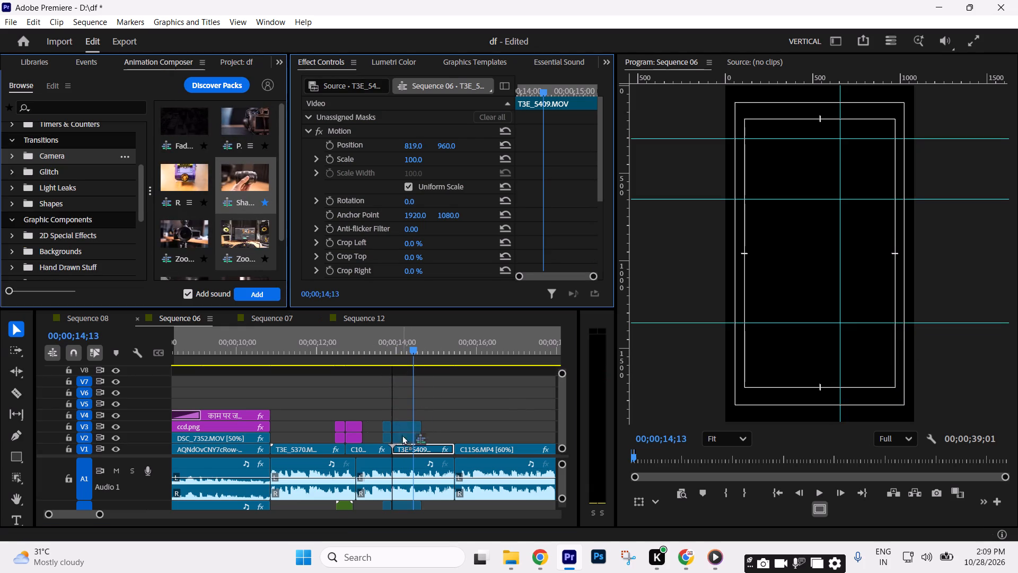
left_click_drag(402, 435, 402, 436)
left_click(377, 351)
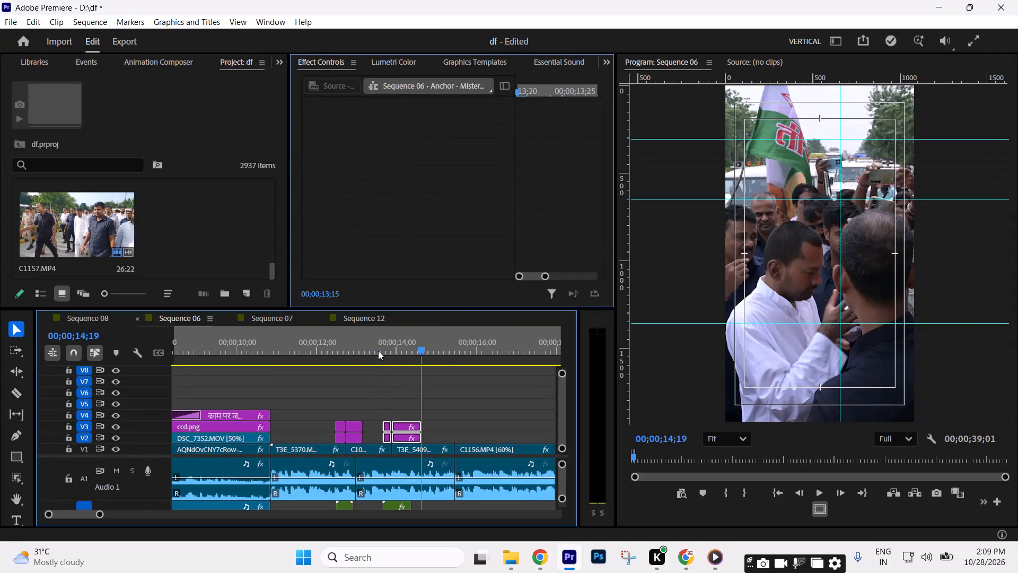
left_click(467, 386)
key("equal")
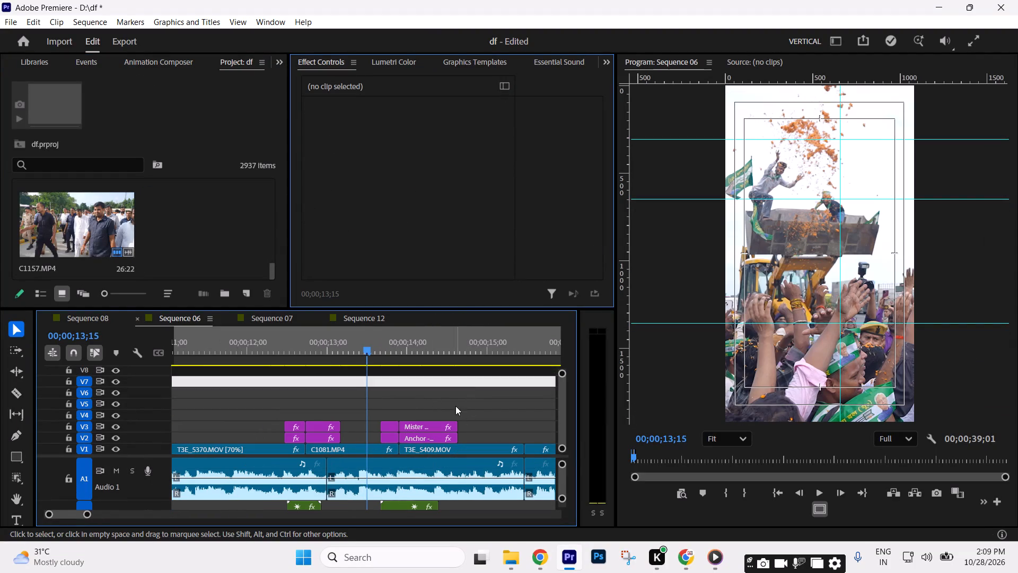
left_click_drag(455, 406, 401, 430)
left_click(408, 427)
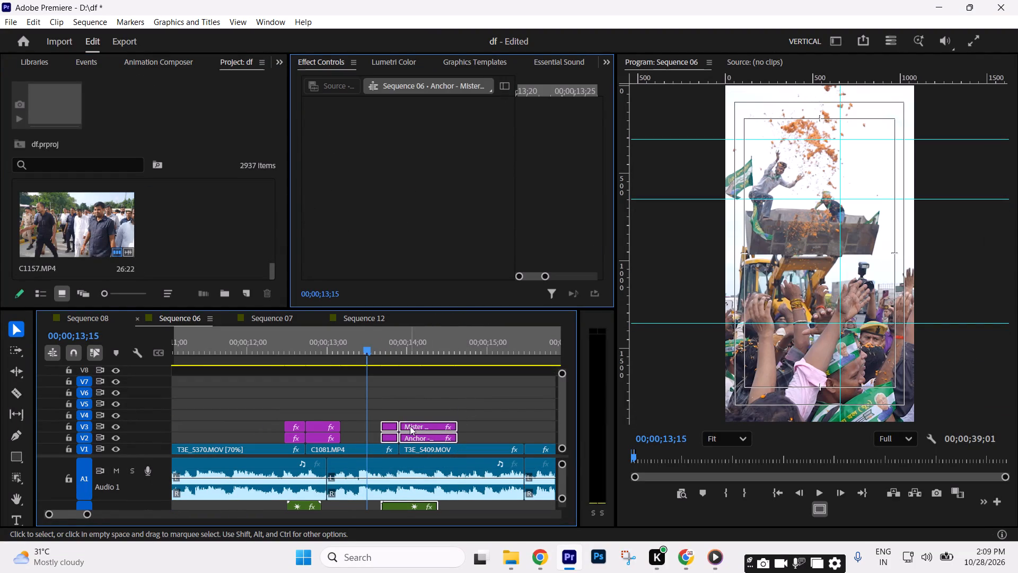
Move on to the start of C1156.MP4, at 00;00;15;20, and save the df project.
left_click(463, 401)
type("--")
left_click_drag(364, 351, 398, 352)
key("equal")
key("space")
key("space")
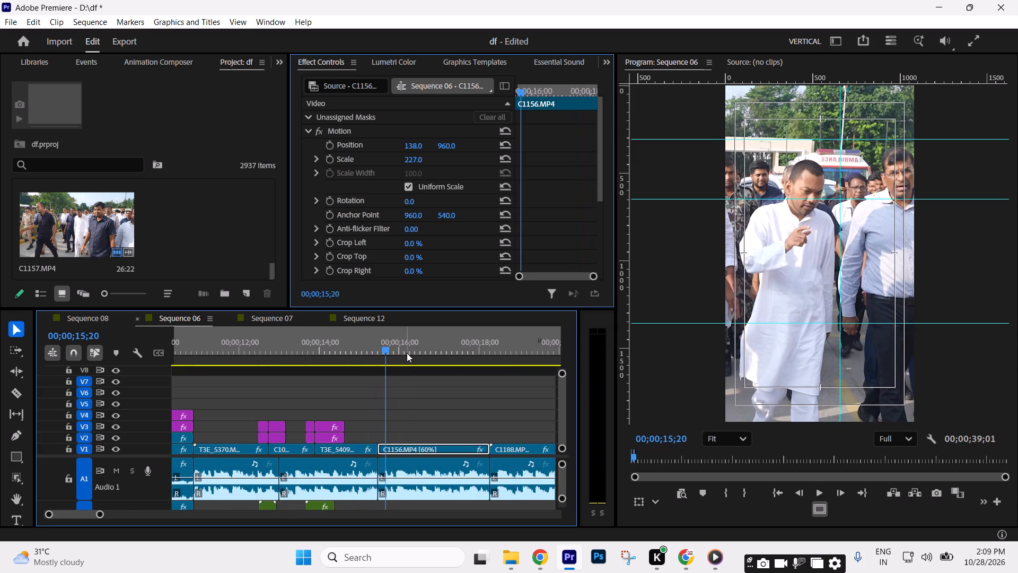
key("ctrl+s")
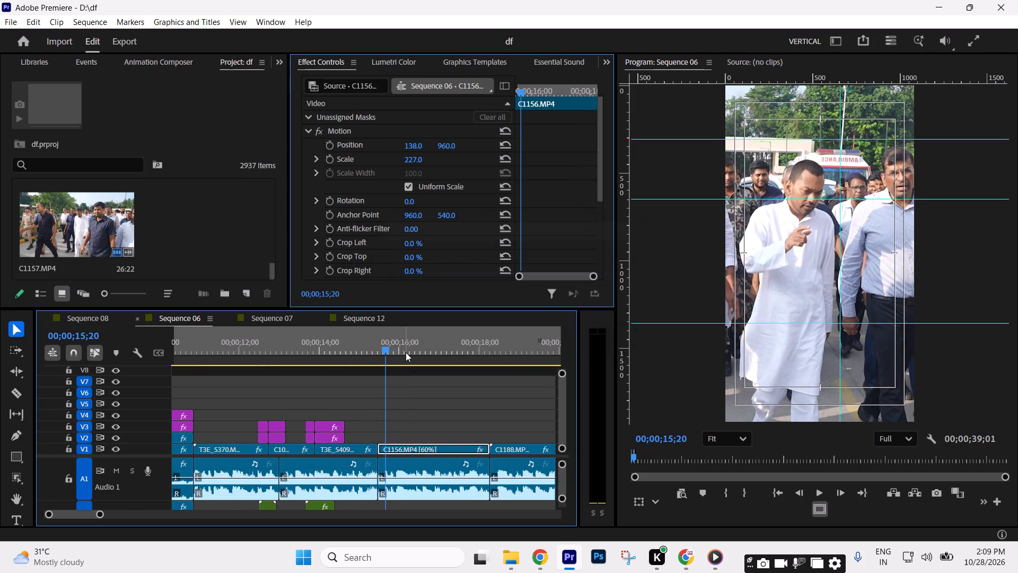
Add the same zoom camera transition above the cut between T3E_5409.MOV and C1156.MP4.
left_click(186, 64)
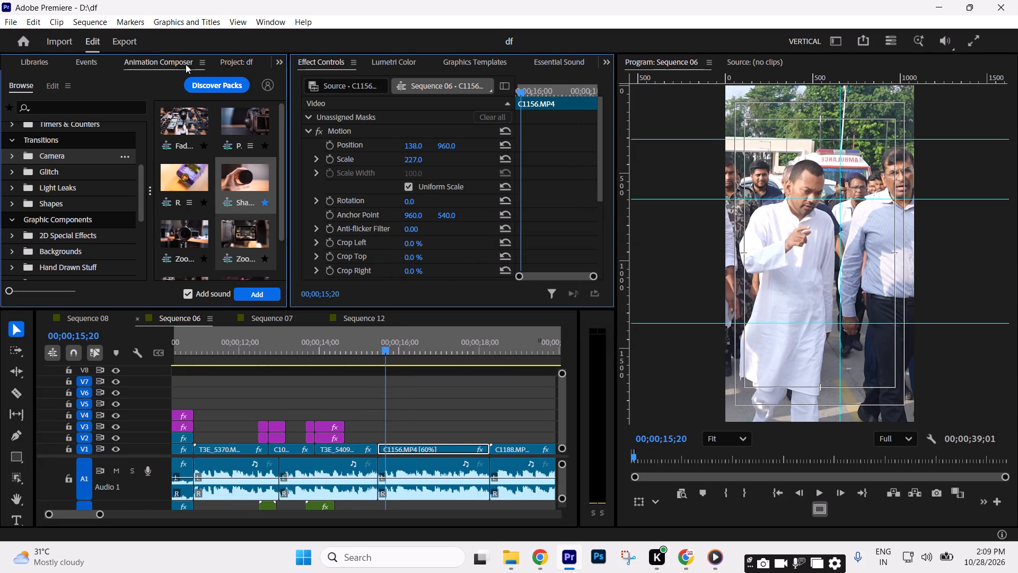
left_click(253, 220)
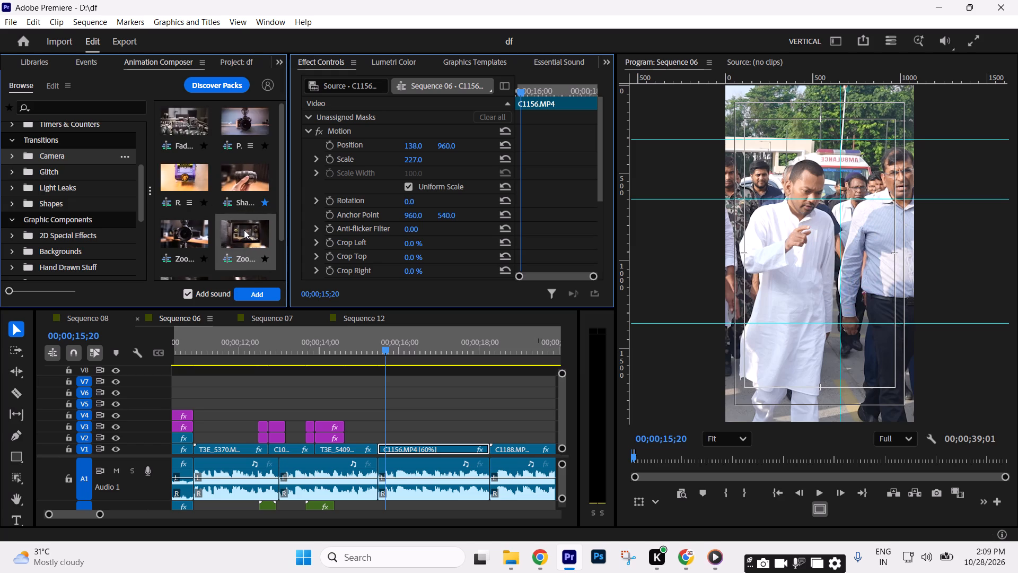
left_click_drag(244, 230, 384, 433)
left_click_drag(427, 414, 384, 433)
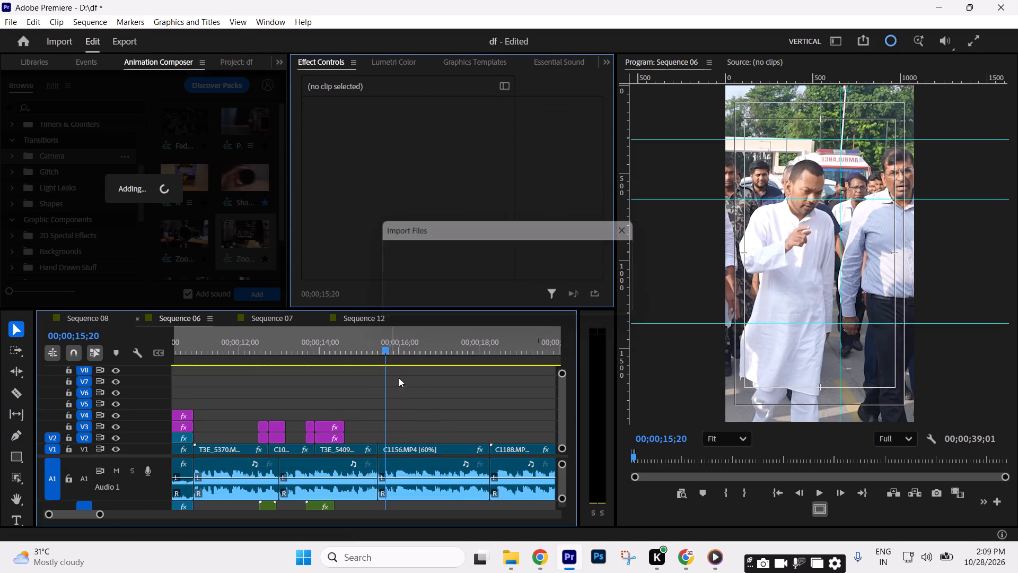
left_click_drag(446, 395, 436, 401)
Add the Pan camera transition with sound above V1 near the cut between C1156.MP4 and C1188.MP4.
left_click_drag(356, 338, 371, 341)
left_click_drag(366, 337, 484, 358)
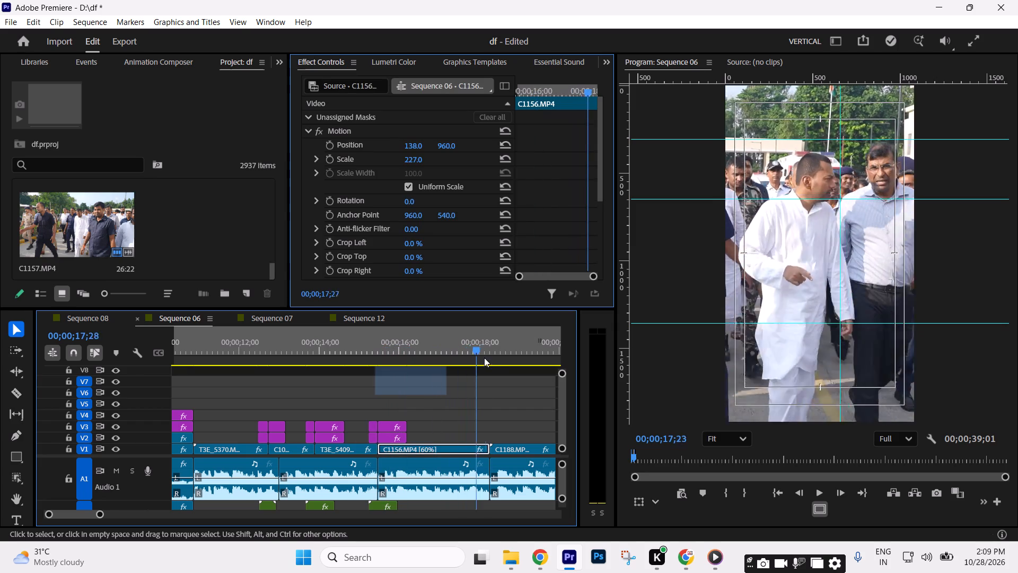
left_click_drag(484, 358, 496, 360)
key("minus")
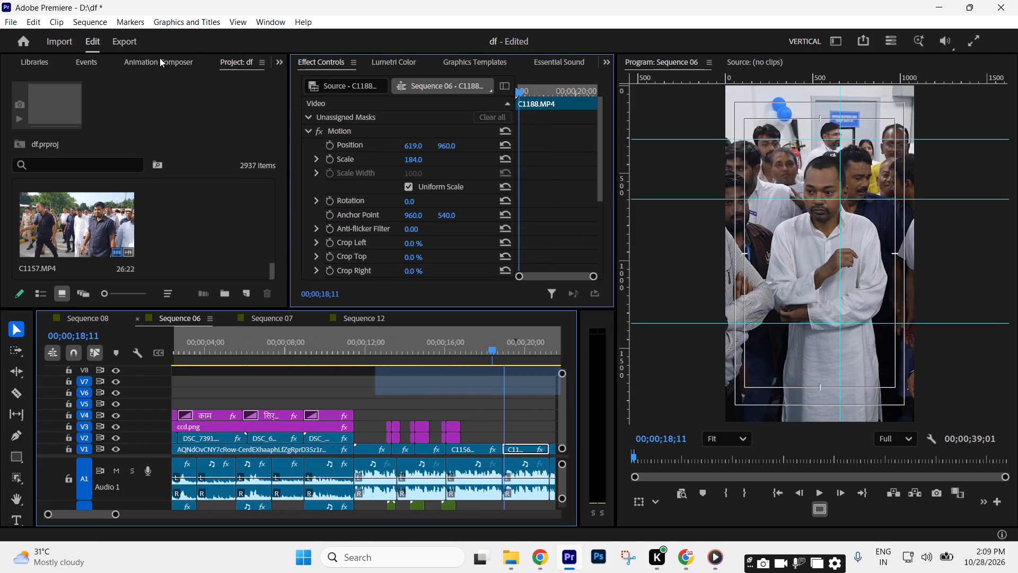
left_click(156, 56)
left_click(247, 127)
left_click_drag(245, 124, 528, 437)
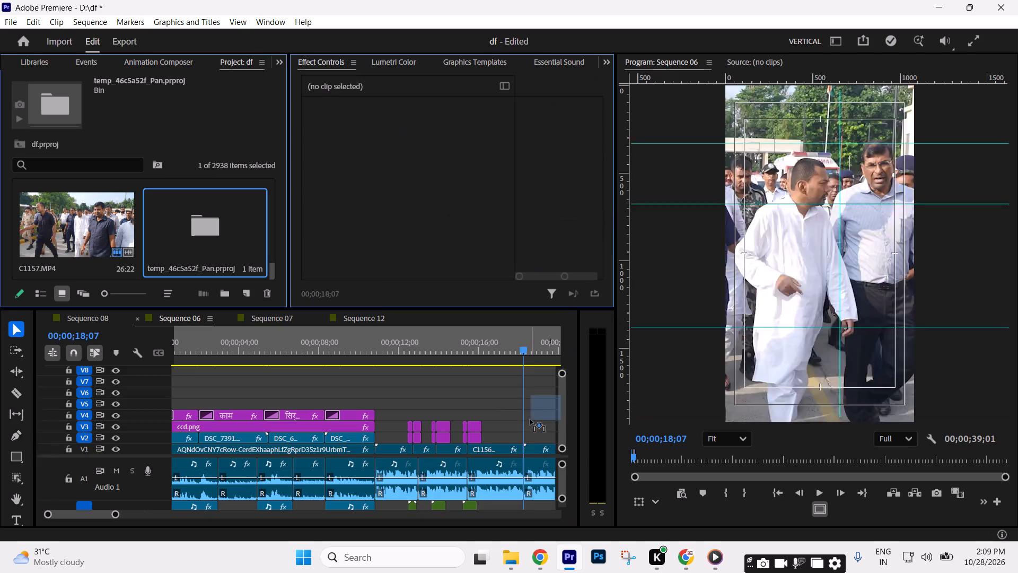
Shift the Pan transition and its sound 3 frames earlier to align with the cut between C1156.MP4 and C1188.MP4.
left_click(510, 419)
type("==")
key("equal")
key("minus")
key("minus")
key("minus")
key("equal")
key("equal")
left_click(497, 400)
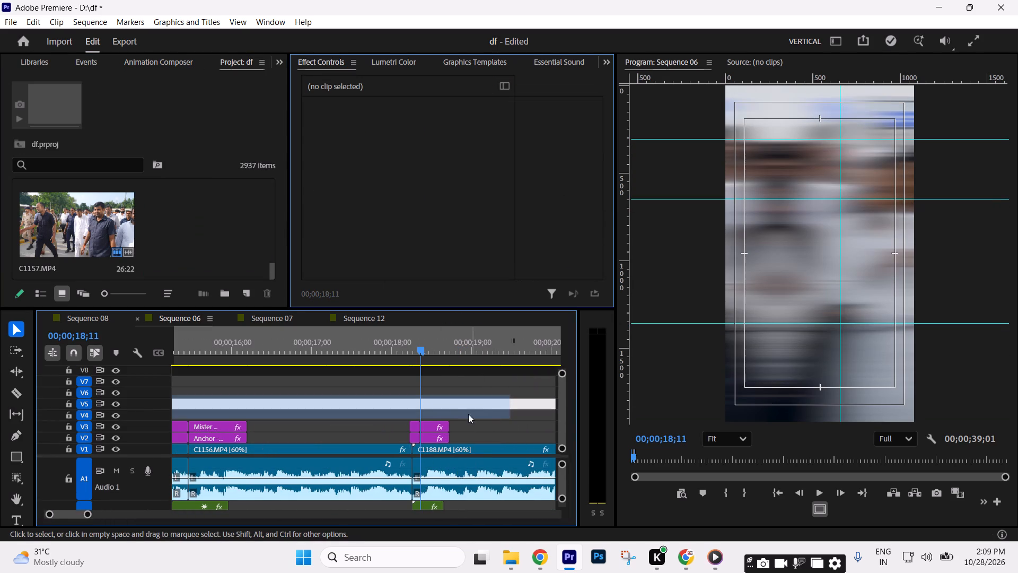
left_click_drag(484, 412, 407, 433)
left_click_drag(438, 423, 433, 424)
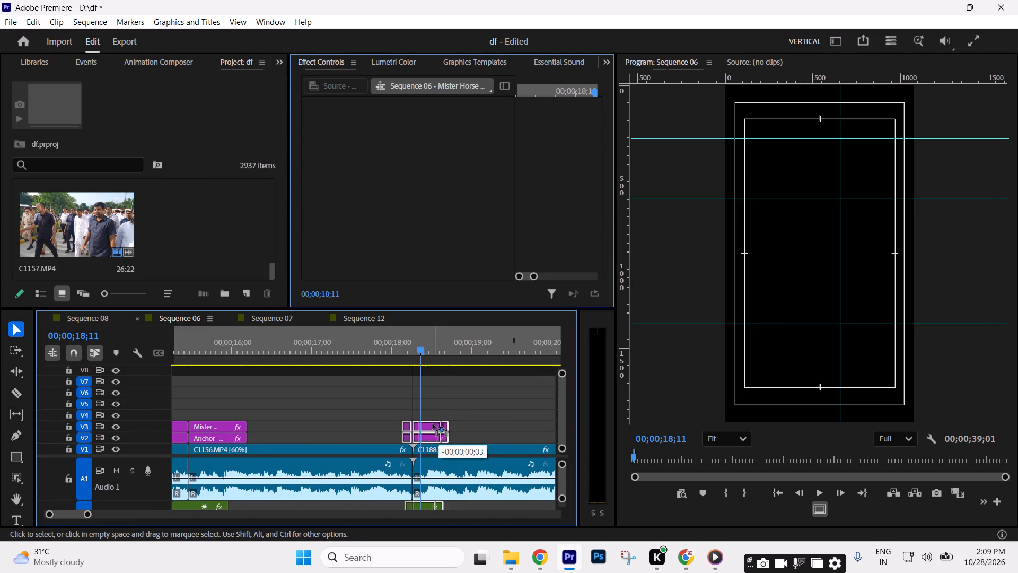
left_click_drag(433, 424, 432, 424)
Move on to the start of C1125.MP4, at 00;00;20;27, and save the df project.
left_click(502, 411)
type("--")
left_click_drag(401, 338, 433, 352)
key("equal")
left_click(468, 405)
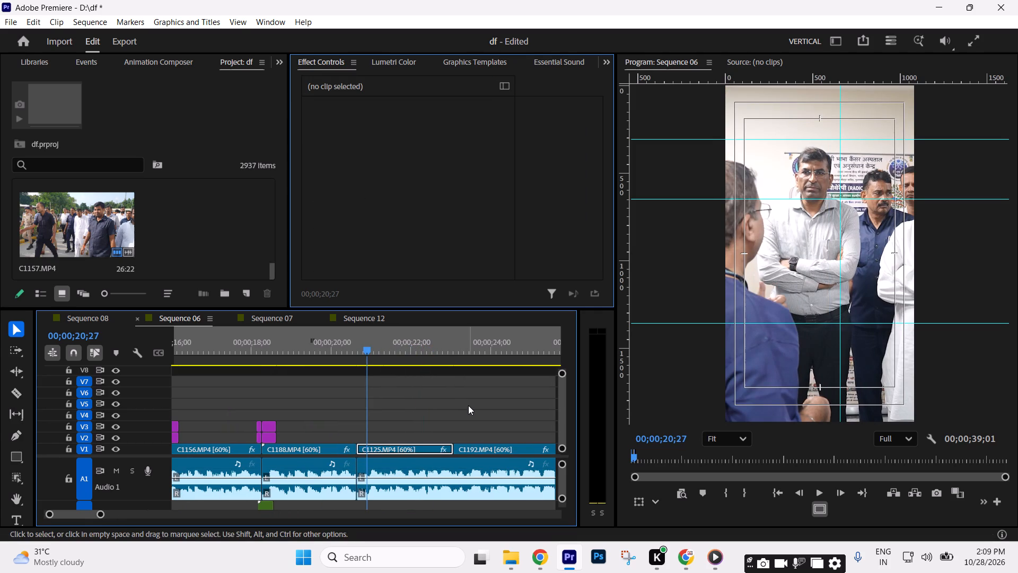
key("ctrl+s")
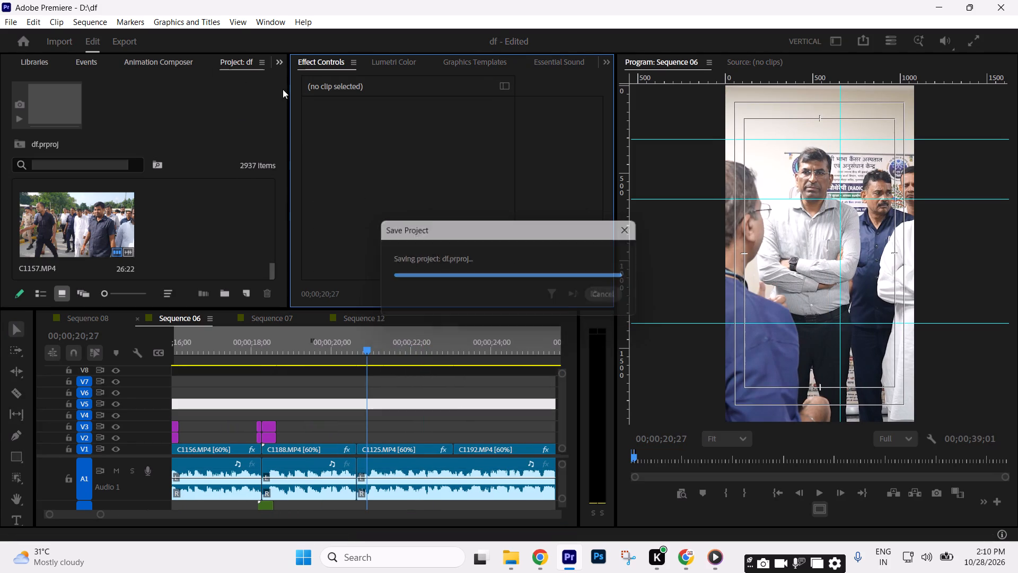
Add the Zoom & Rotate Out 1 camera transition above the cut between C1188.MP4 and C1125.MP4.
left_click(159, 60)
scroll(209, 208, "down", 2)
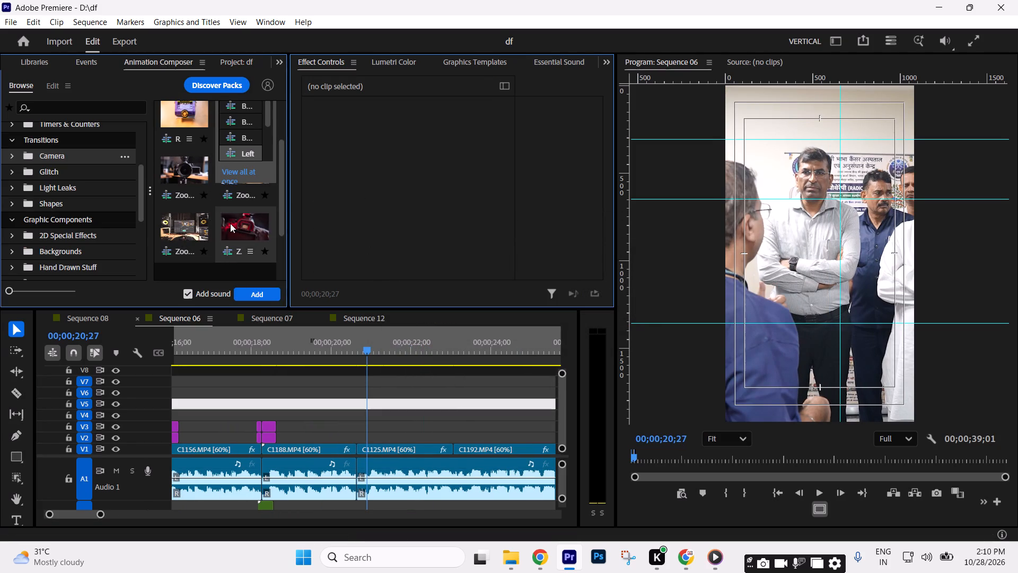
left_click(234, 224)
left_click_drag(249, 226, 370, 432)
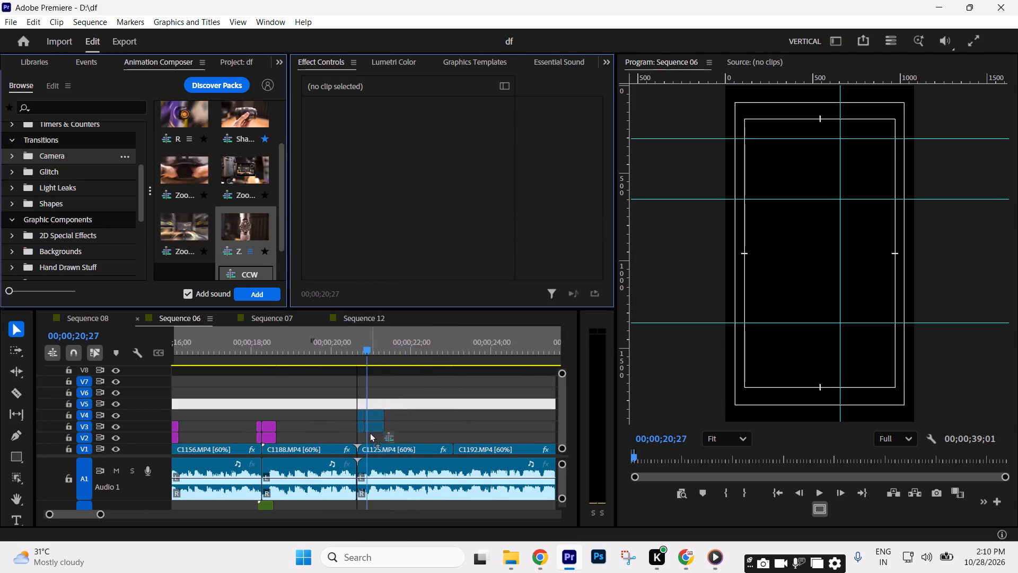
left_click_drag(370, 432, 362, 436)
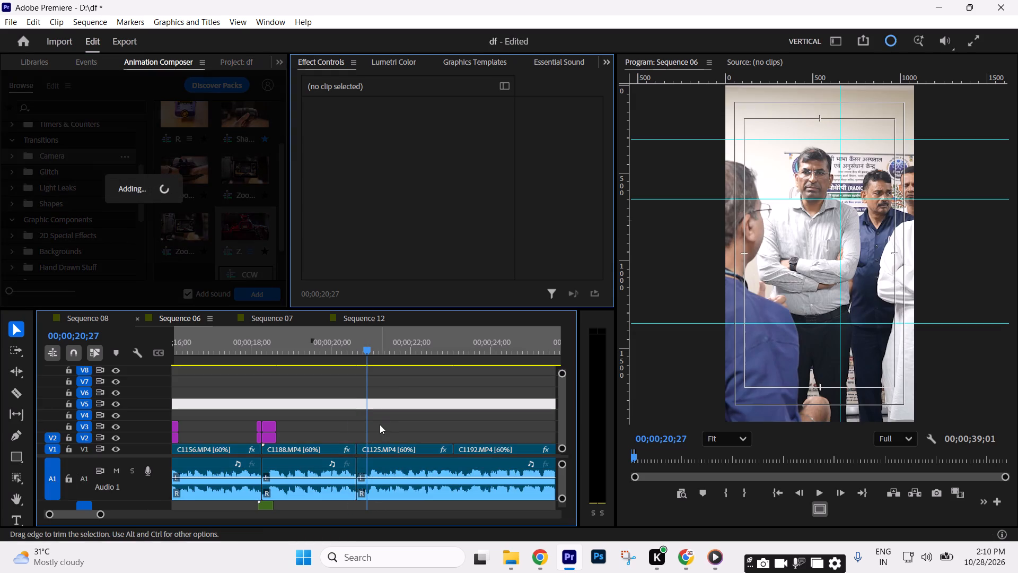
Add the Zoom In camera transition with sound above the cut between C1125.MP4 and C1192.MP4, and preview it.
left_click_drag(406, 356, 450, 358)
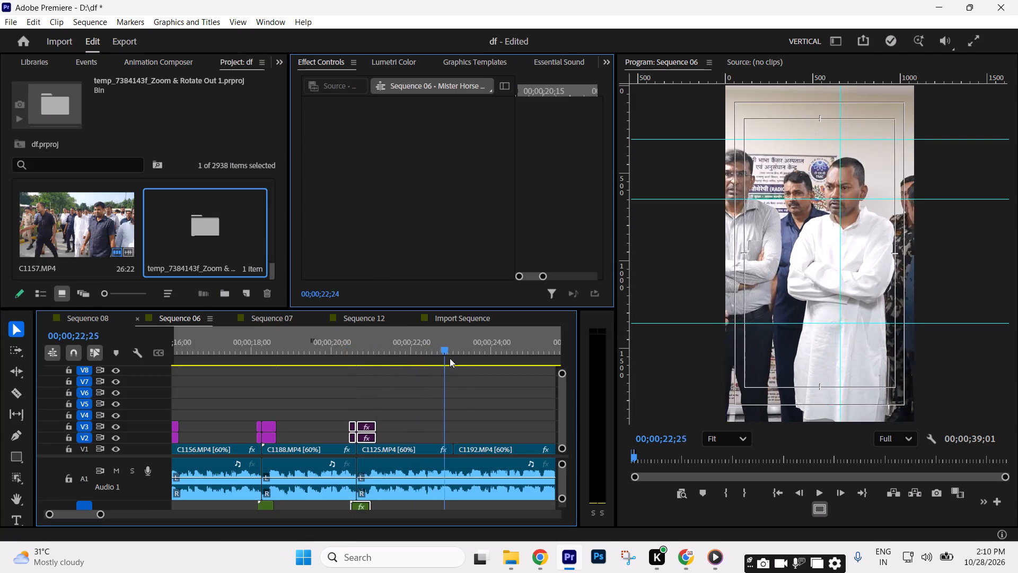
left_click_drag(450, 358, 466, 360)
left_click(153, 58)
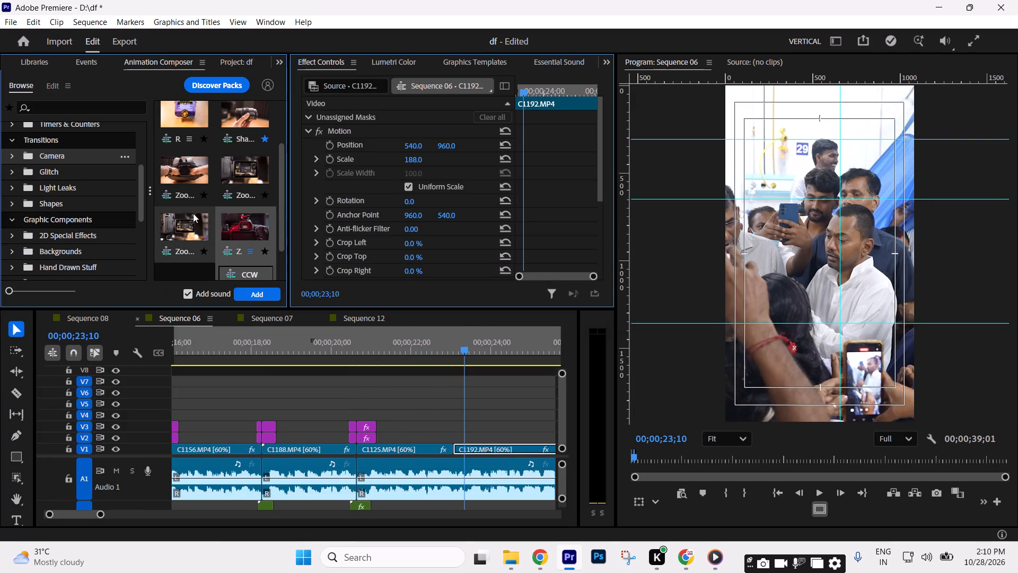
left_click(193, 213)
left_click_drag(176, 188, 456, 438)
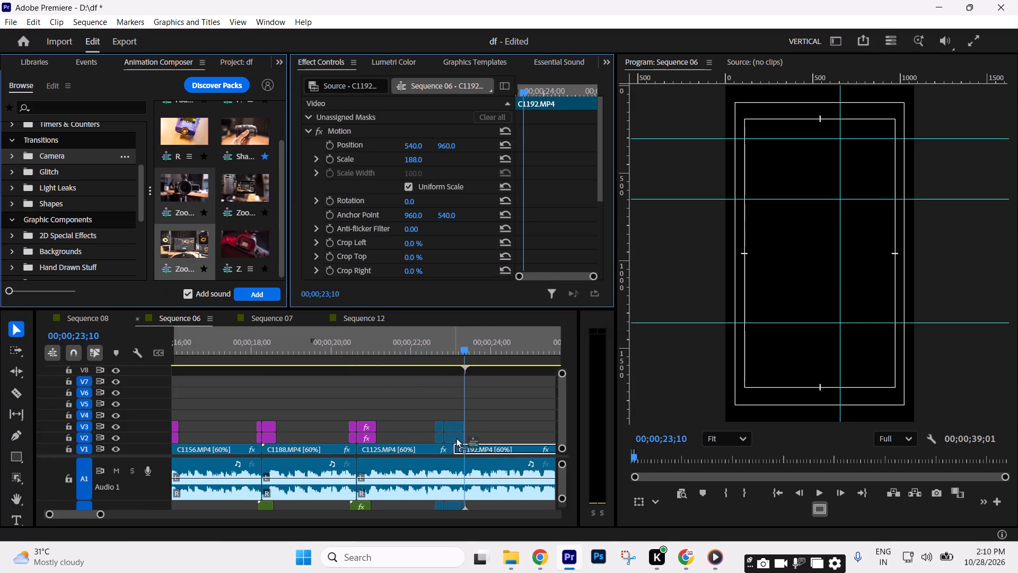
left_click_drag(456, 438, 458, 439)
left_click(444, 351)
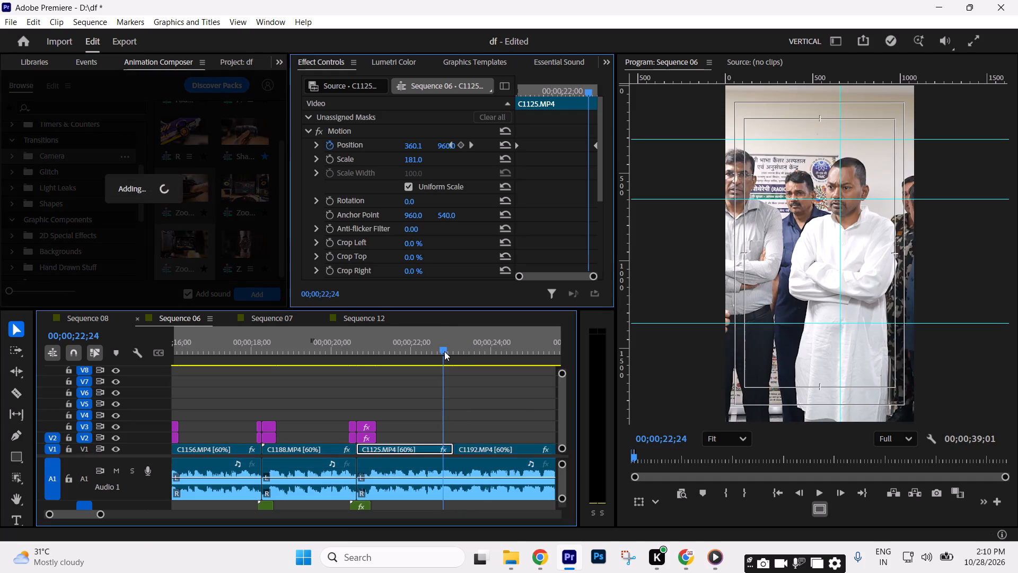
left_click(445, 353)
key("space")
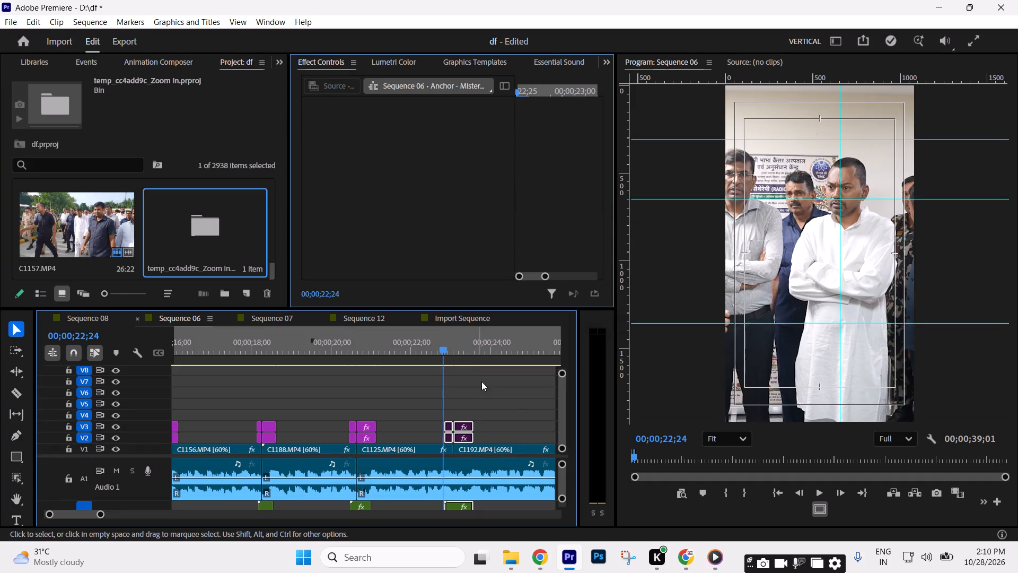
left_click(511, 409)
key("equal")
key("space")
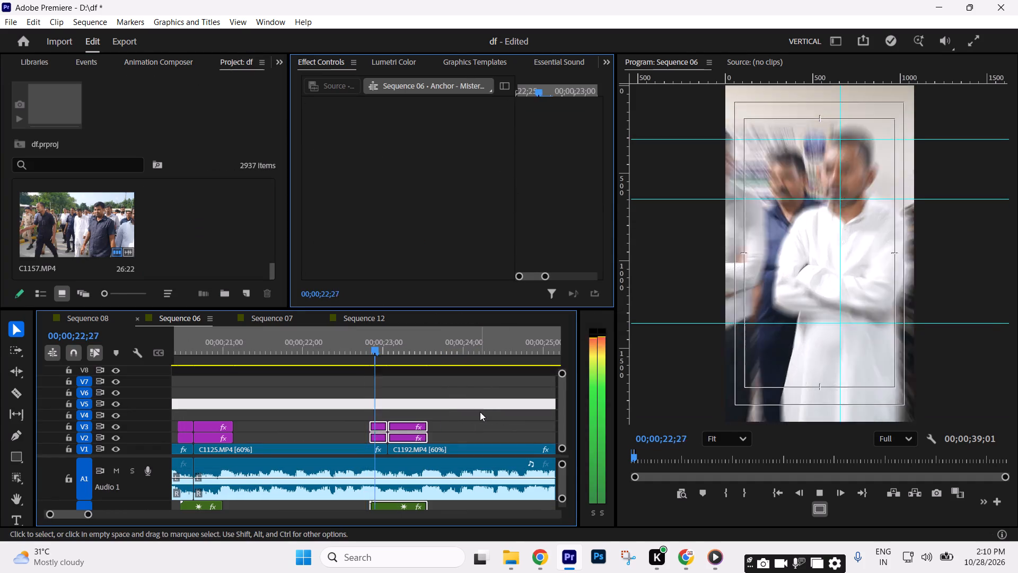
key("space")
Add the Rotate 1 camera transition with sound above the cut between C1192.MP4 and C1115.MP4.
type("--")
key("minus")
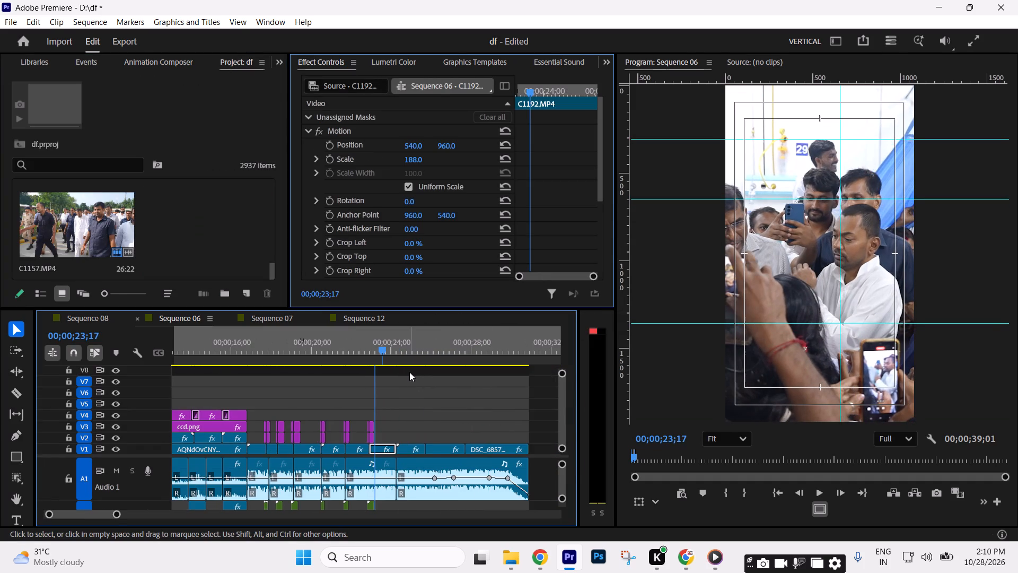
left_click(150, 58)
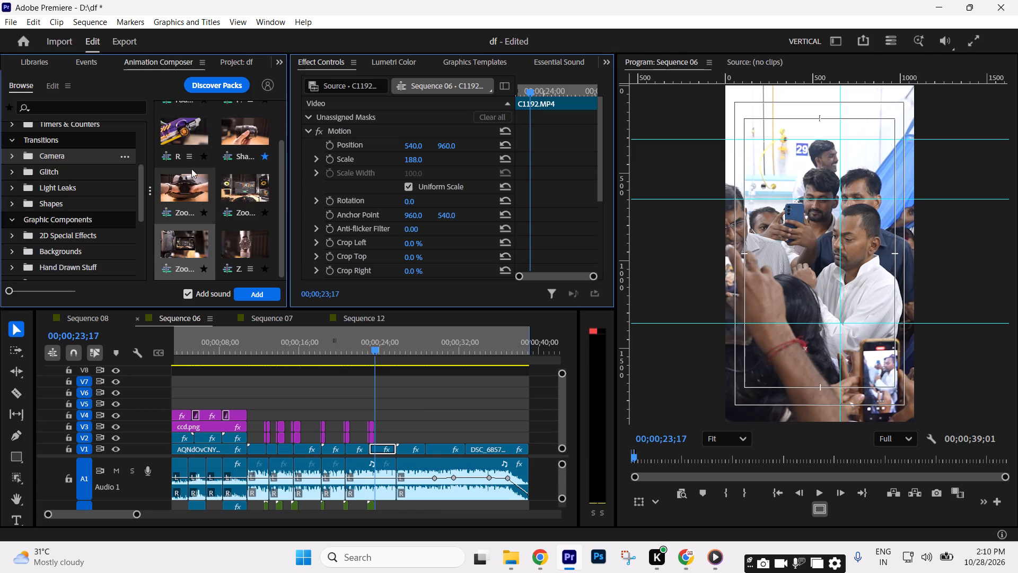
left_click_drag(186, 127, 398, 442)
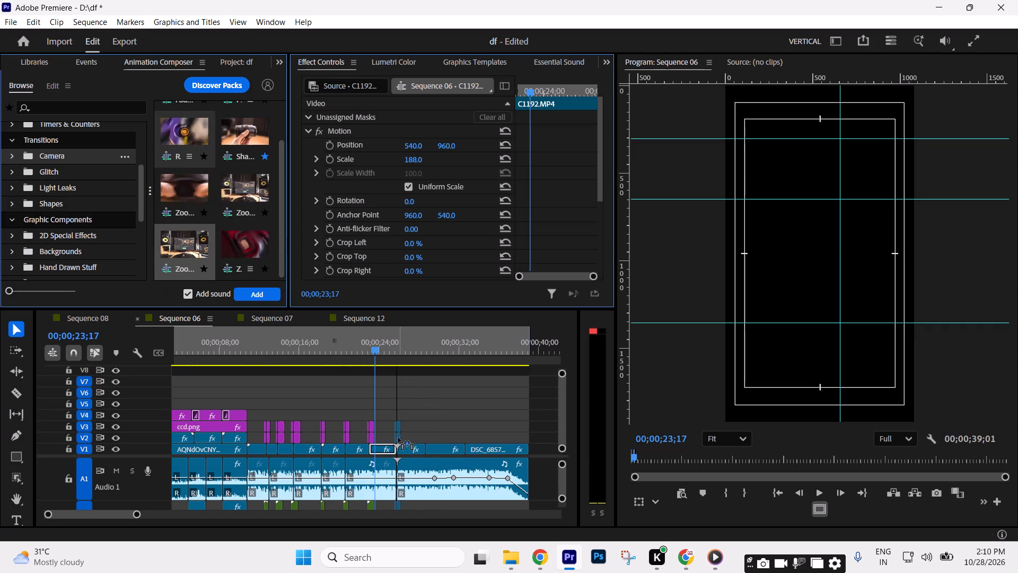
left_click(392, 353)
type("===")
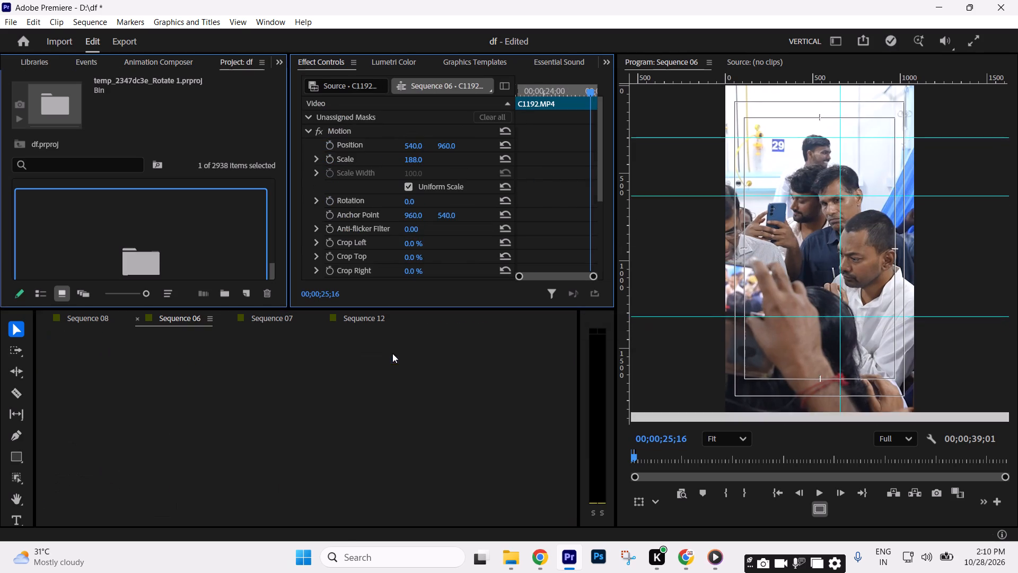
Add the Zoom Out camera transition with sound above the cut between C1115.MP4 and C1152.MP4.
type("=--")
key("minus")
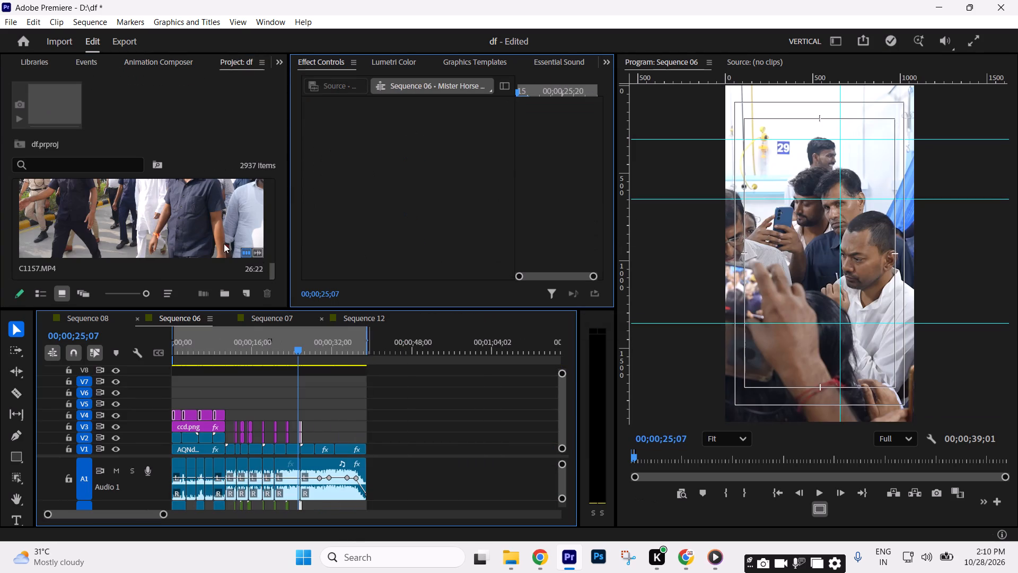
left_click(164, 67)
left_click(245, 248)
left_click(241, 188)
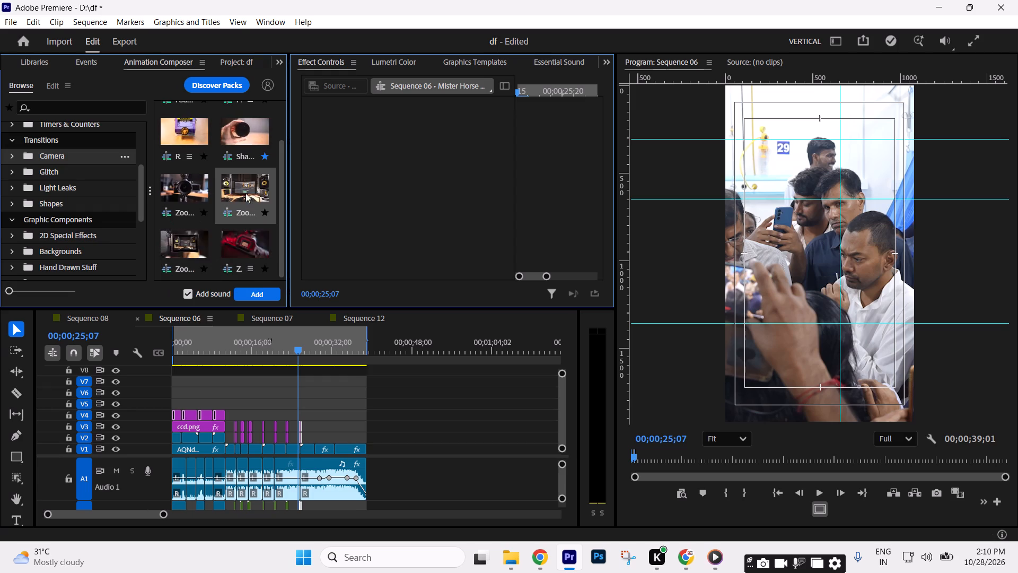
left_click_drag(243, 186, 317, 437)
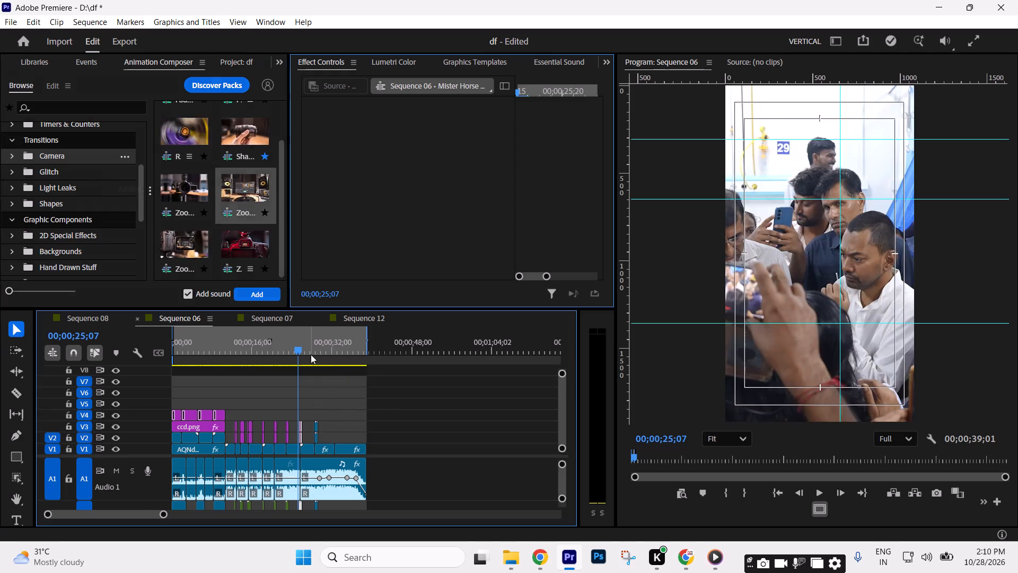
left_click(311, 354)
key("equal")
key("equal")
key("equal")
key("minus")
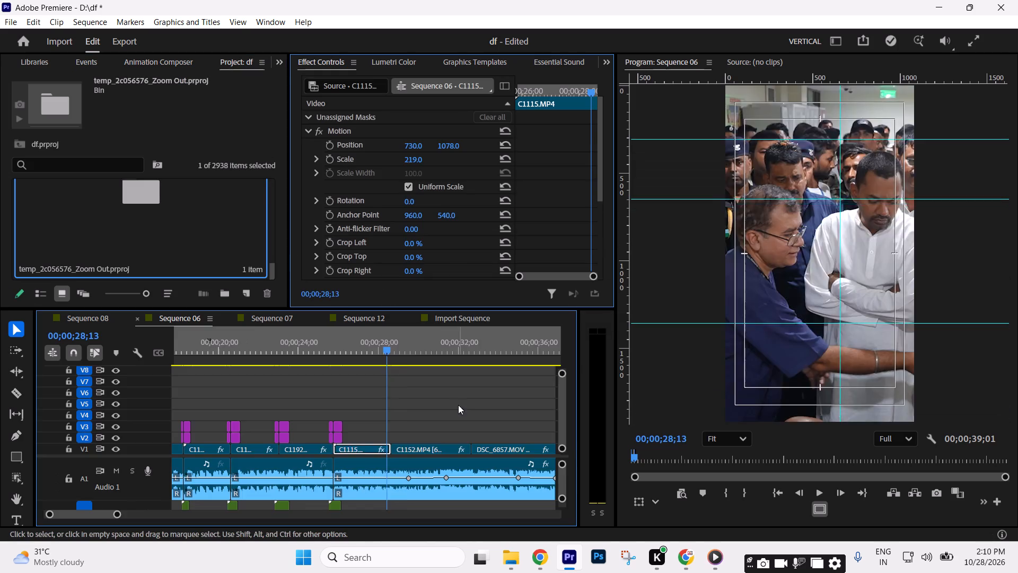
Duplicate the transition and its sound near 00;00;15;10 onto the cut between C1152.MP4 and DSC_6857.MOV, offset by 00;00;17;06.
type("==")
key("minus")
key("minus")
key("minus")
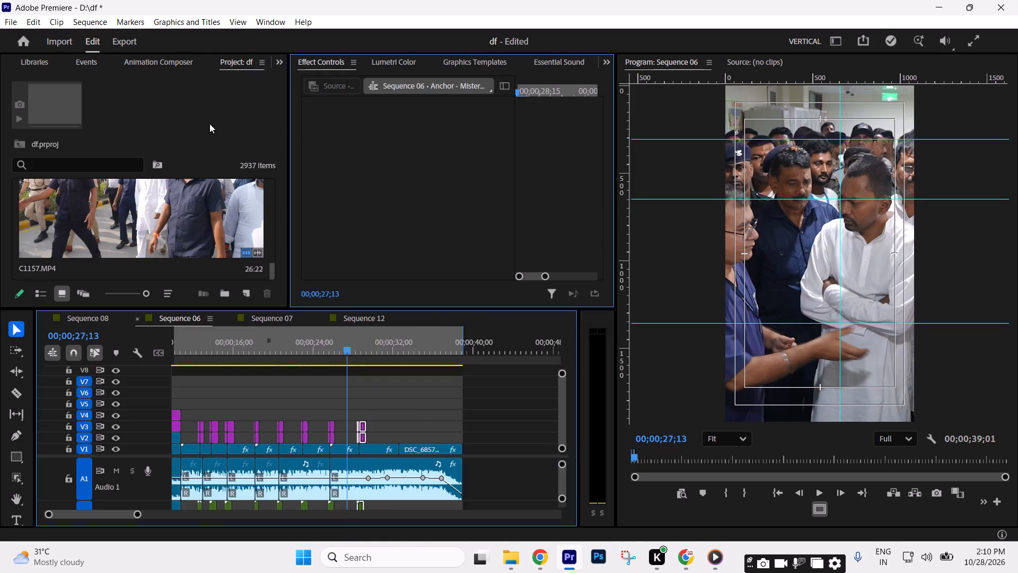
left_click_drag(242, 405, 229, 433)
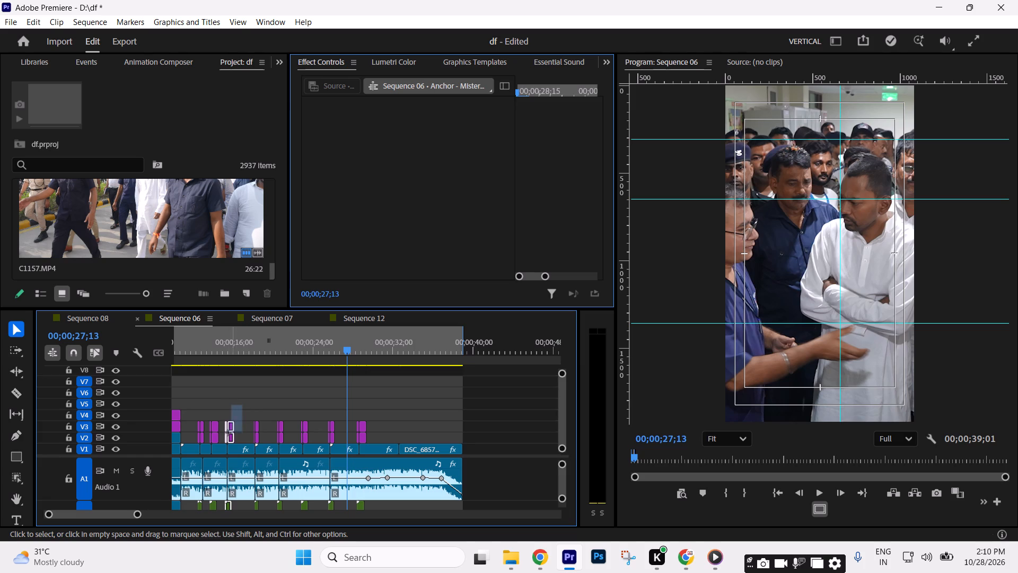
left_click_drag(229, 433, 225, 435)
left_click_drag(232, 428, 403, 428, "alt")
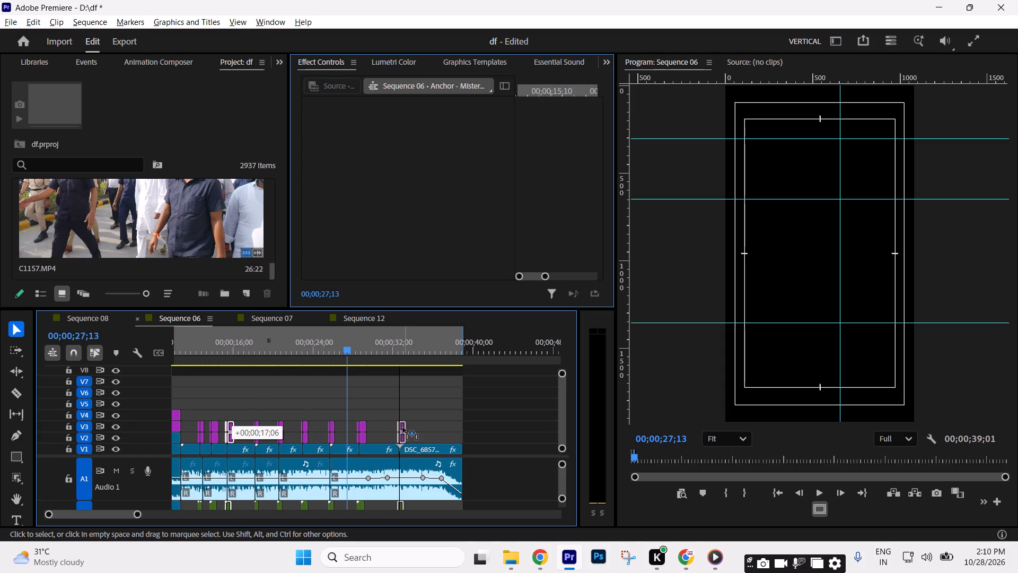
left_click_drag(403, 428, 404, 428, "alt")
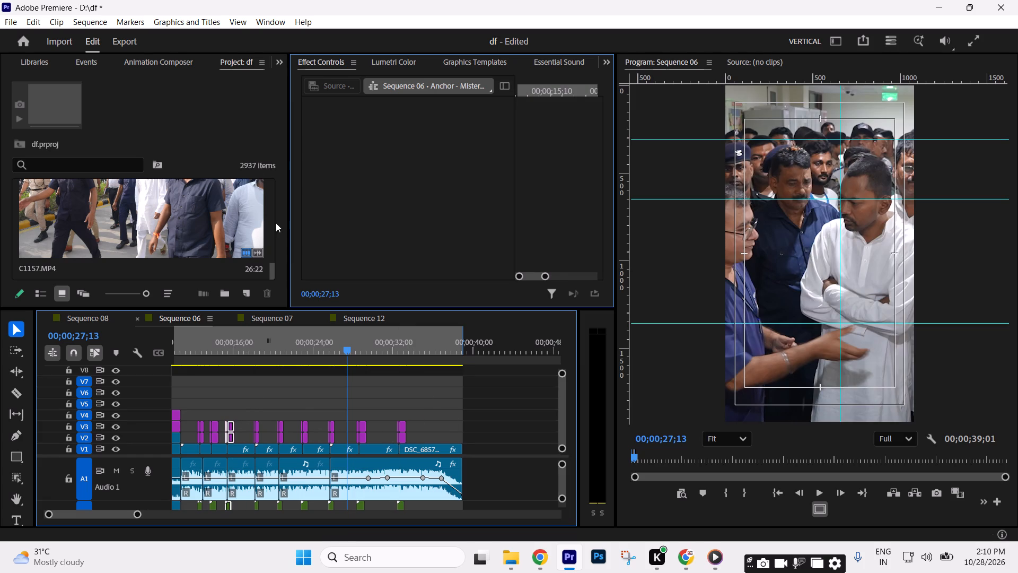
Add the Fade to Black camera transition with sound at the end of the reel, over the end of DSC_6857.MOV.
left_click(187, 65)
scroll(236, 170, "up", 6)
left_click_drag(188, 126, 313, 232)
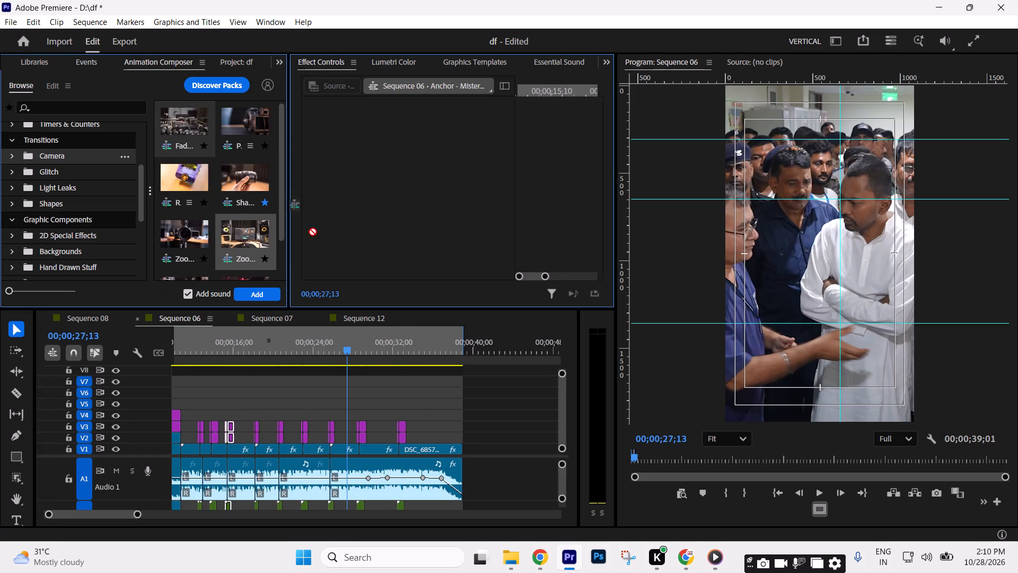
left_click_drag(313, 232, 466, 398)
left_click(487, 418)
Locate the other reel around 00;50;46;13 in Sequence 06 and bring its V9 and V10 overlay tracks into view.
type("---")
key("minus")
key("minus")
key("minus")
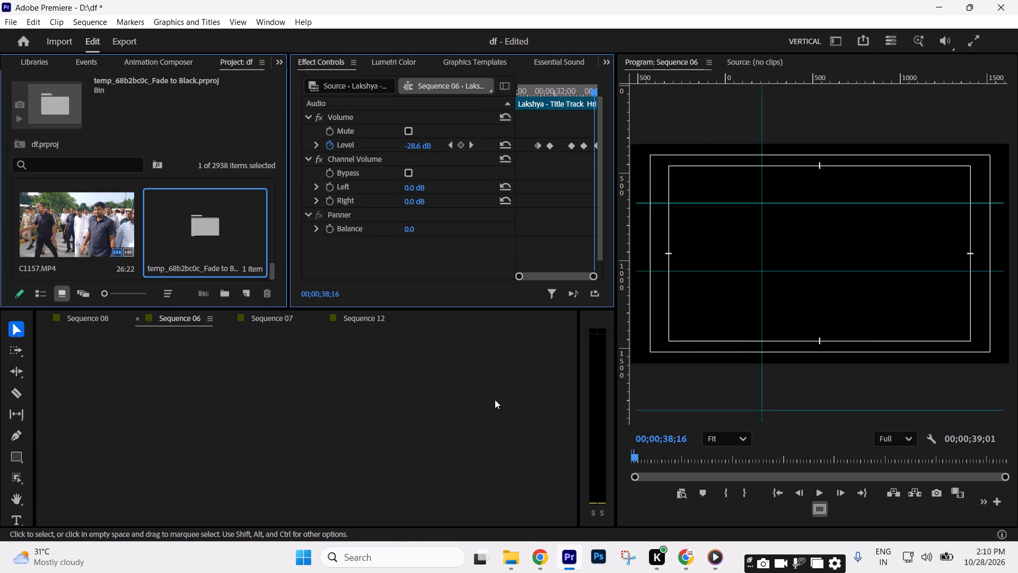
type("--")
key("minus")
key("minus")
key("minus")
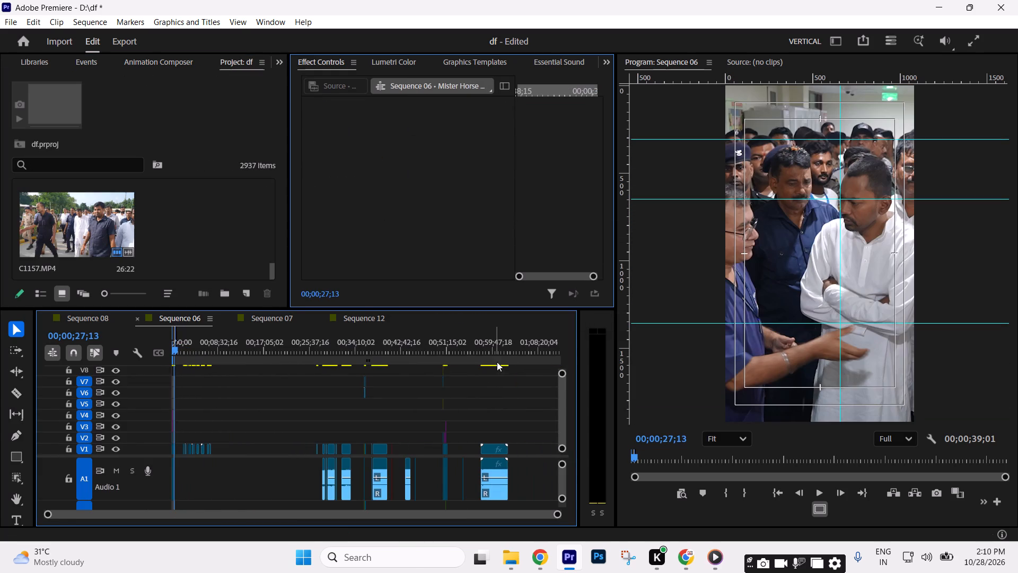
left_click(444, 353)
key("equal")
key("equal")
key("equal")
key("equal")
key("equal")
key("equal")
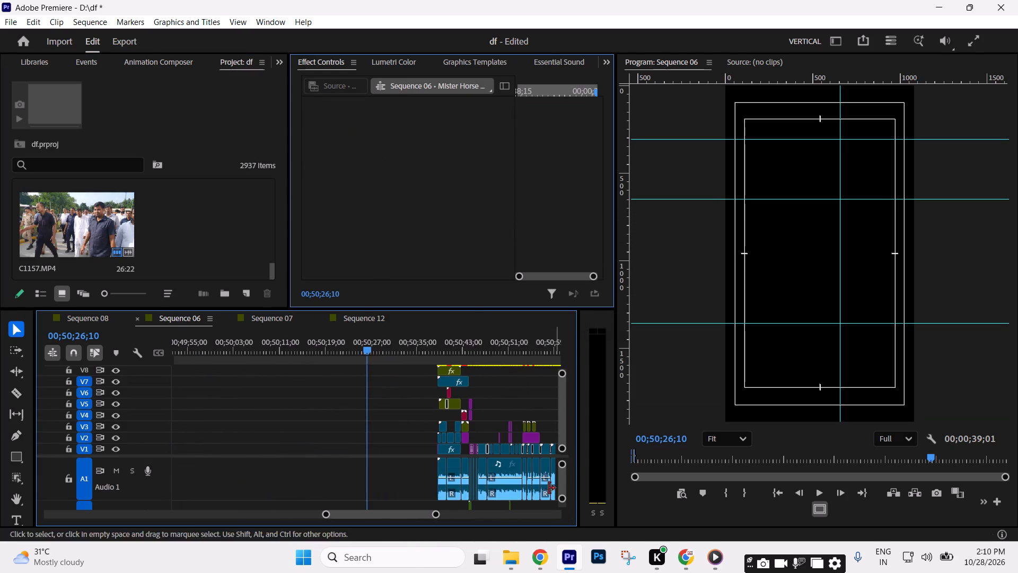
left_click(484, 334)
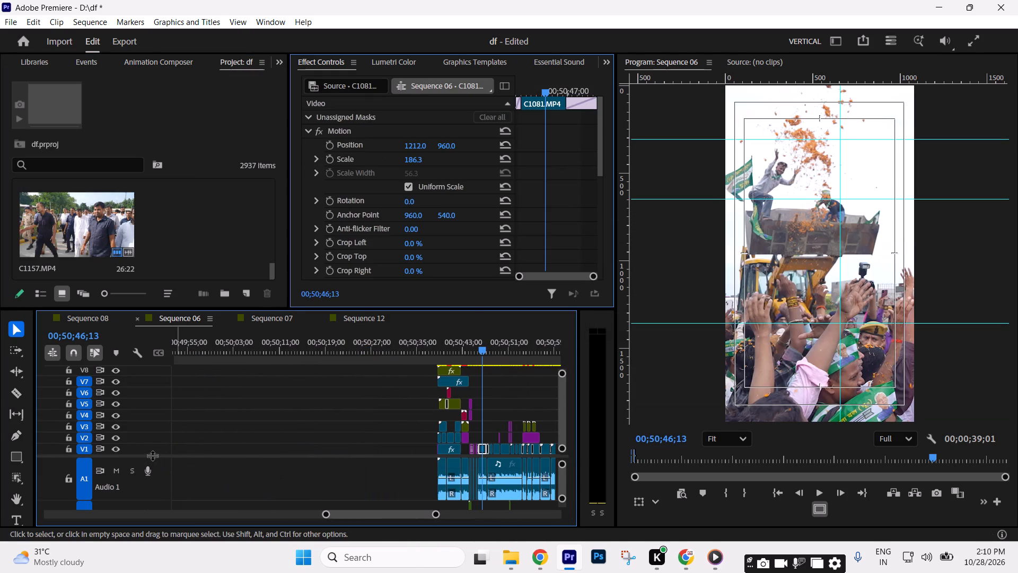
left_click_drag(152, 455, 163, 486)
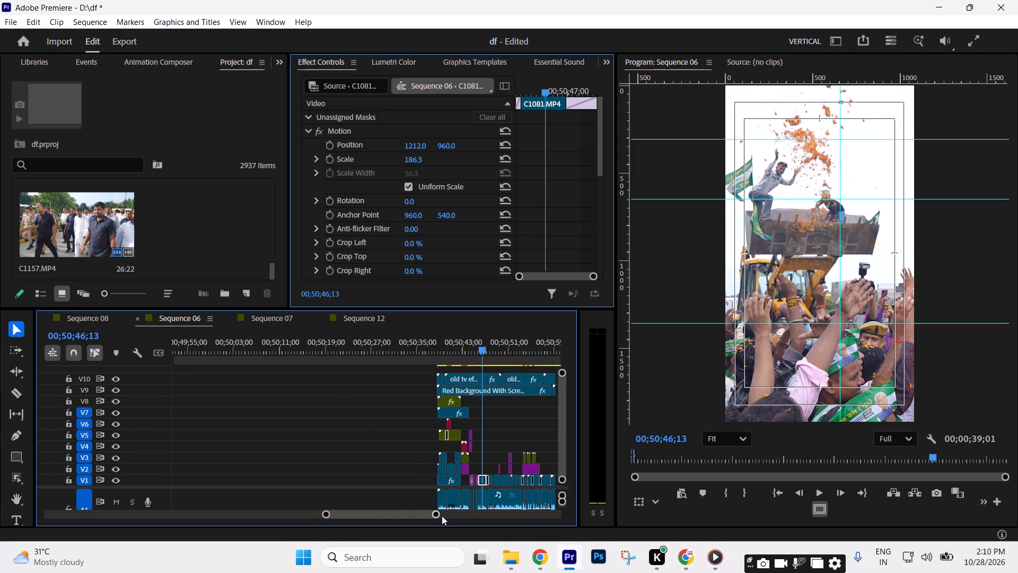
left_click_drag(436, 514, 502, 511)
Duplicate the V10 old tv effect and V9 Red Background With Screen Overlay clips from the 00;50;43 reel to the start of Sequence 06.
left_click_drag(447, 373, 365, 384)
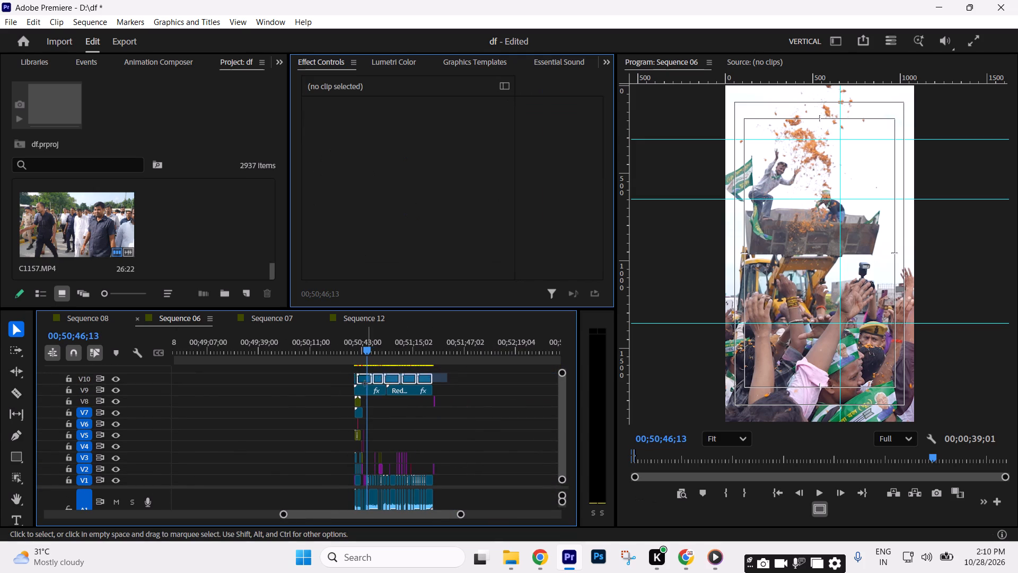
left_click_drag(365, 384, 351, 389)
left_click_drag(398, 390, 180, 387, "alt")
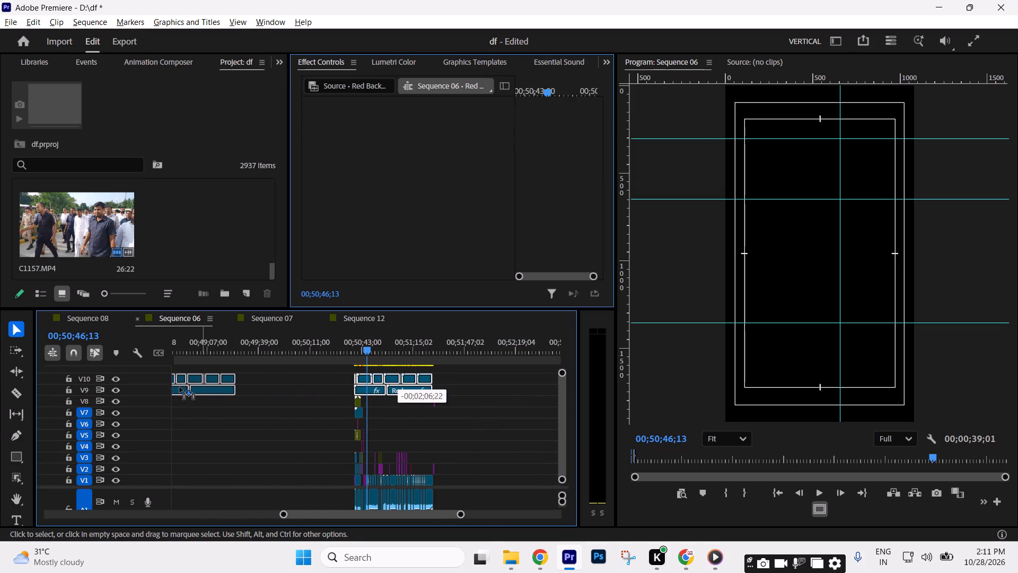
left_click_drag(180, 387, 121, 387, "alt")
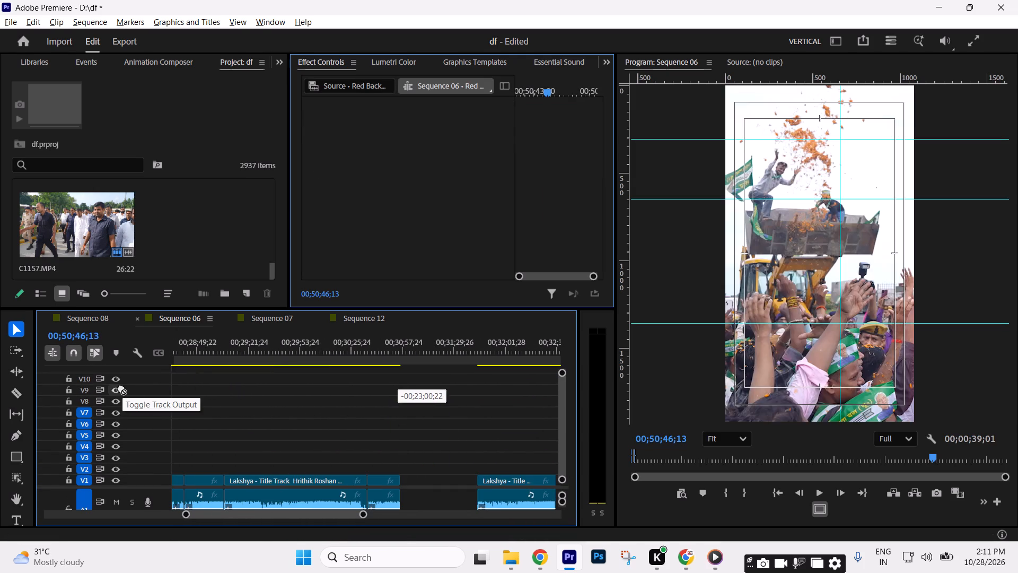
left_click_drag(121, 387, 190, 394, "alt")
left_click_drag(213, 355, 205, 355)
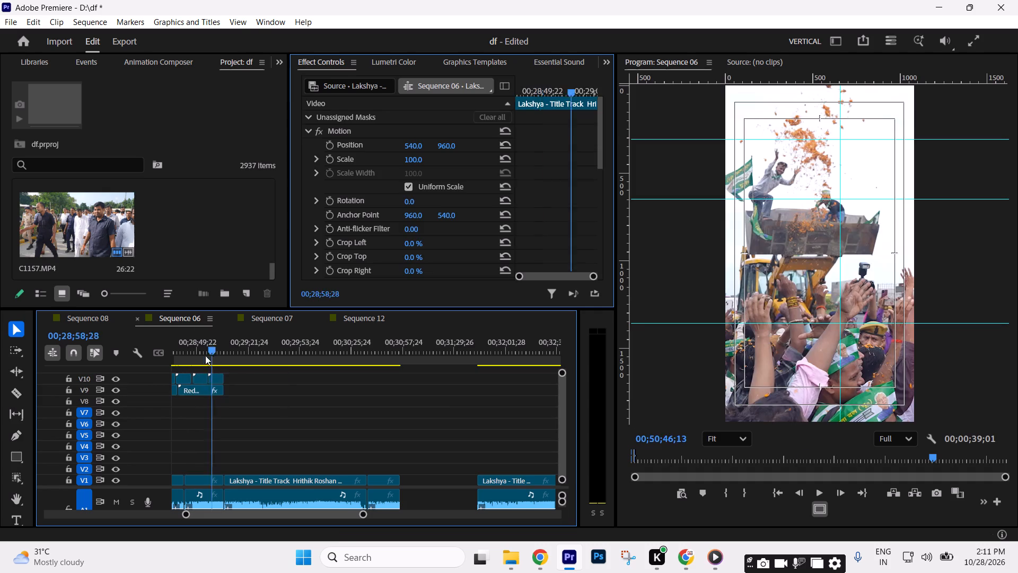
left_click_drag(205, 355, 45, 355)
left_click_drag(335, 515, 353, 513)
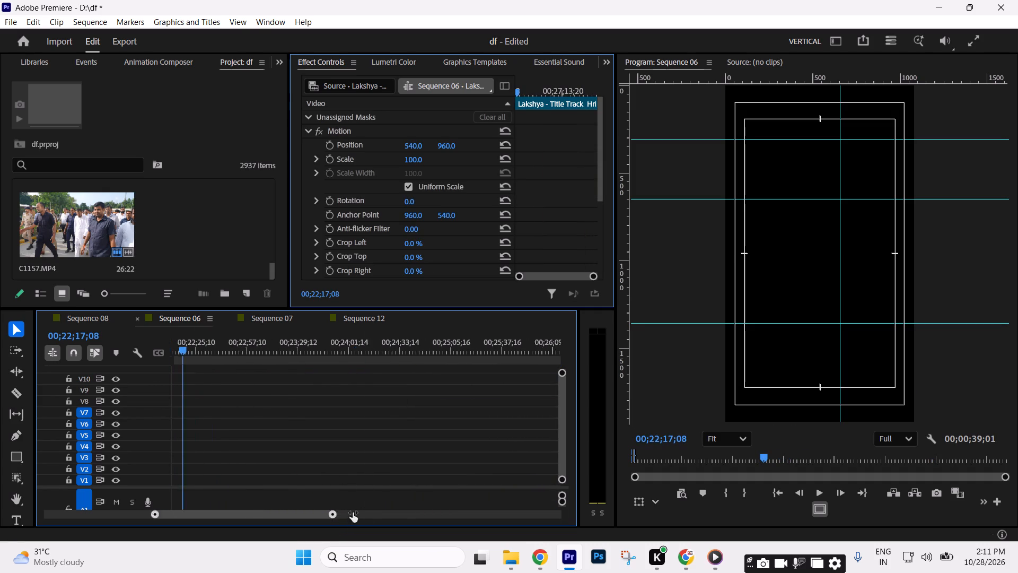
left_click_drag(353, 513, 616, 483)
left_click_drag(387, 403, 344, 366)
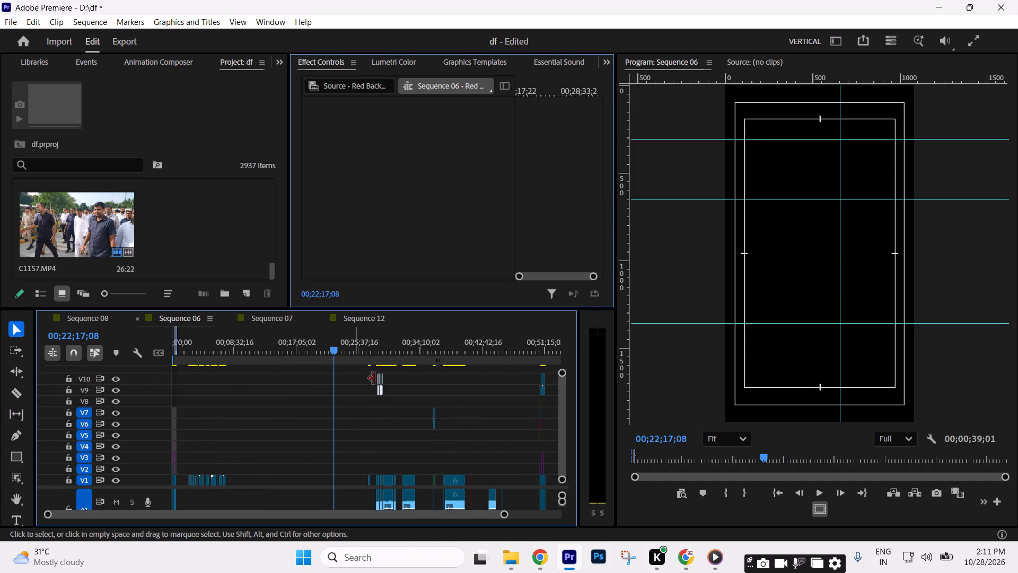
left_click_drag(382, 381, 159, 376)
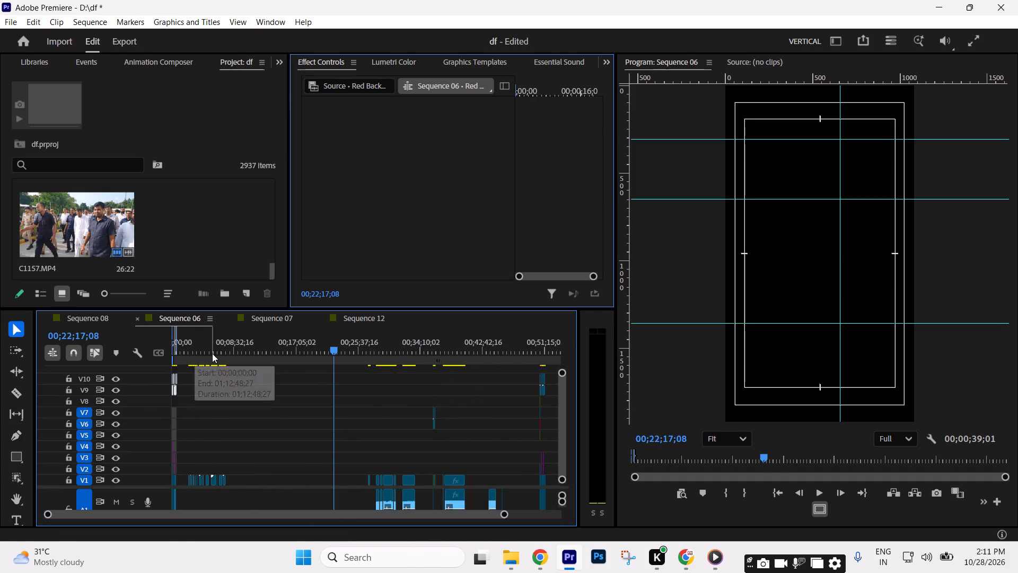
left_click_drag(212, 353, 0, 355)
Trim the copied V10 old tv effect and V9 red background overlays back to near the end of DSC_6857.MOV, removing the excess.
left_click_drag(505, 513, 228, 513)
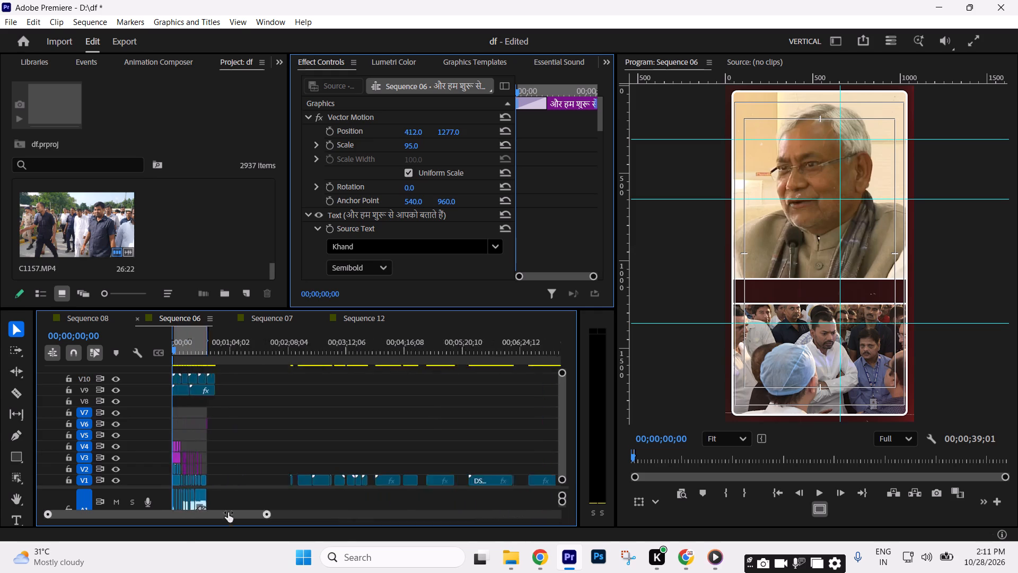
left_click_drag(228, 513, 157, 512)
left_click(460, 421)
left_click_drag(477, 408, 436, 375)
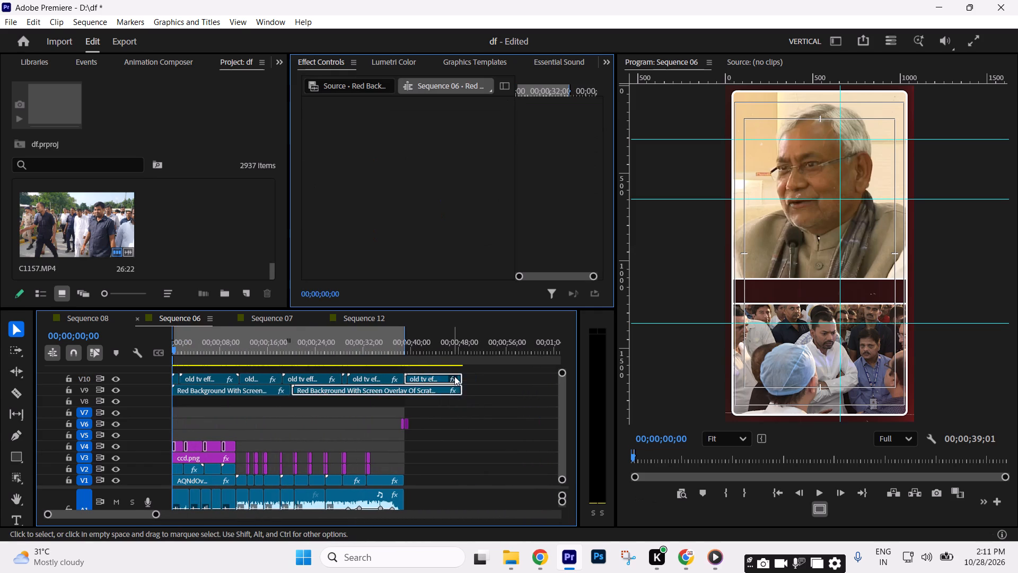
left_click(454, 376)
left_click_drag(460, 383, 403, 380)
left_click_drag(434, 418, 400, 383)
left_click(409, 382)
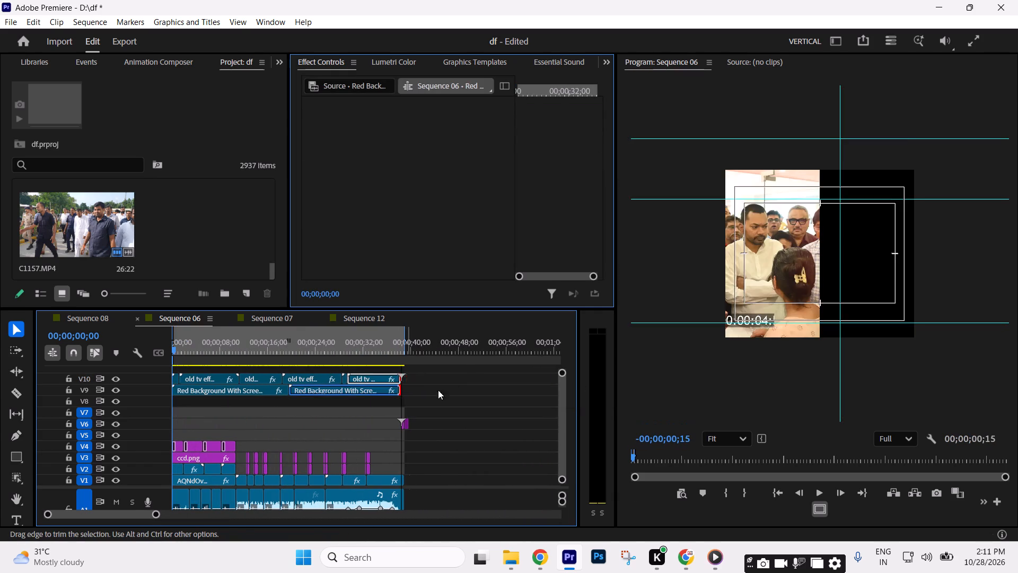
left_click(444, 393)
Set the Out point of Sequence 06 at the end of the reel, where the closing fade to black finishes.
key("equal")
key("equal")
key("minus")
key("minus")
left_click(393, 357)
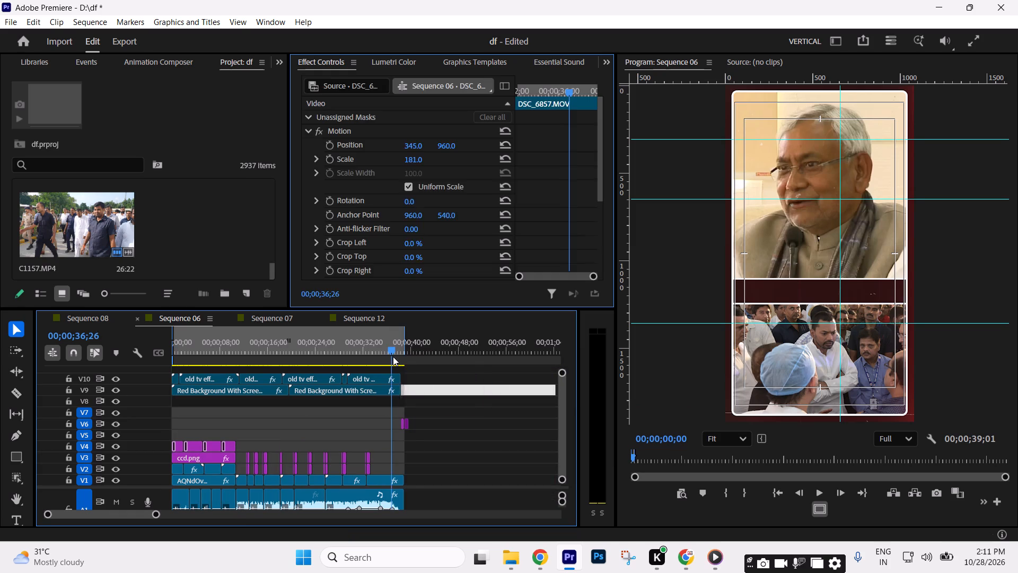
key("Down")
key("Down")
type("o-")
Play the reel from its start with the audio tracks enlarged and lower the A3 Lakshya title track's volume to about -13.5 dB.
key("Home")
key("equal")
key("space")
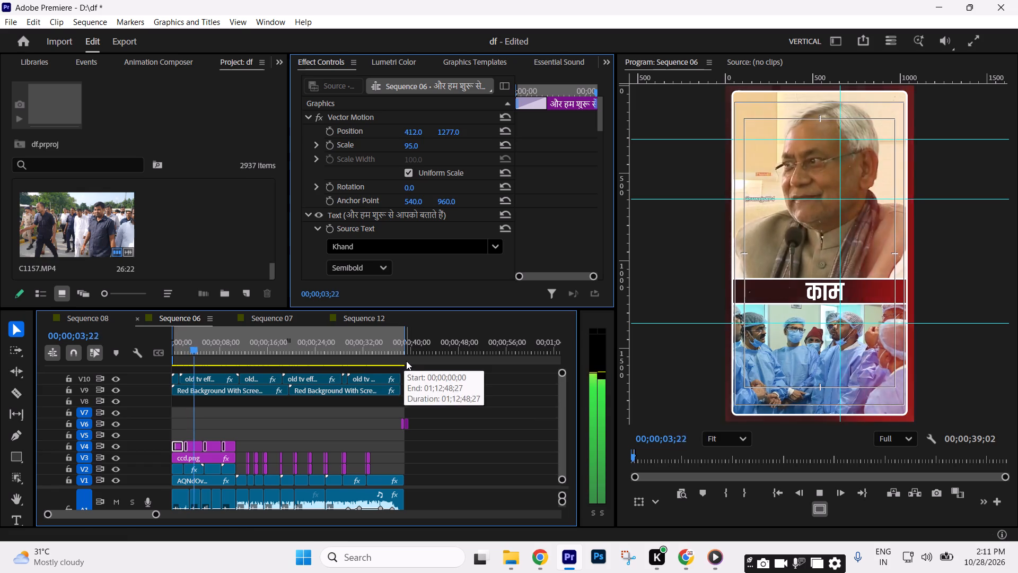
left_click_drag(159, 516, 179, 515)
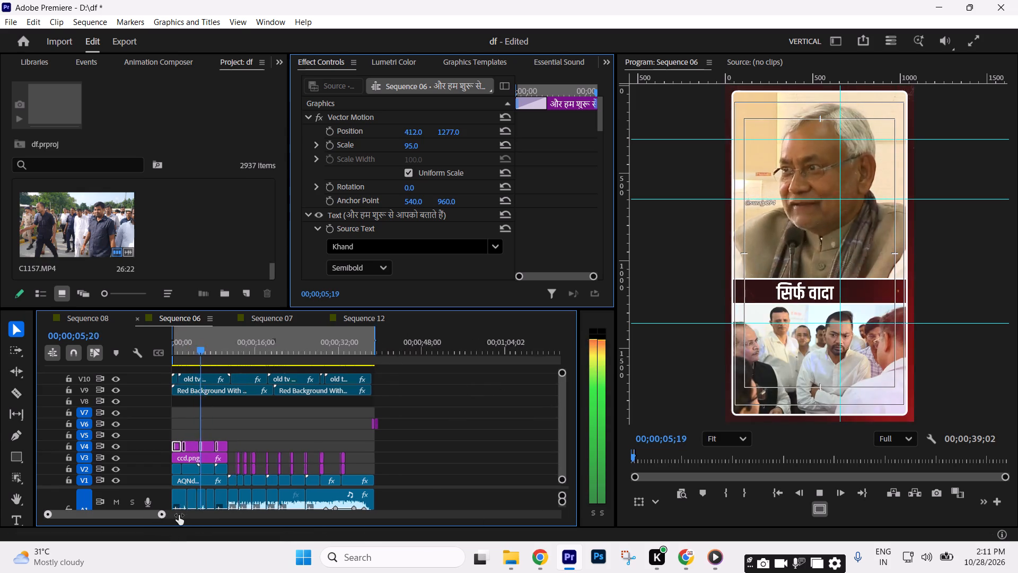
left_click_drag(179, 515, 166, 514)
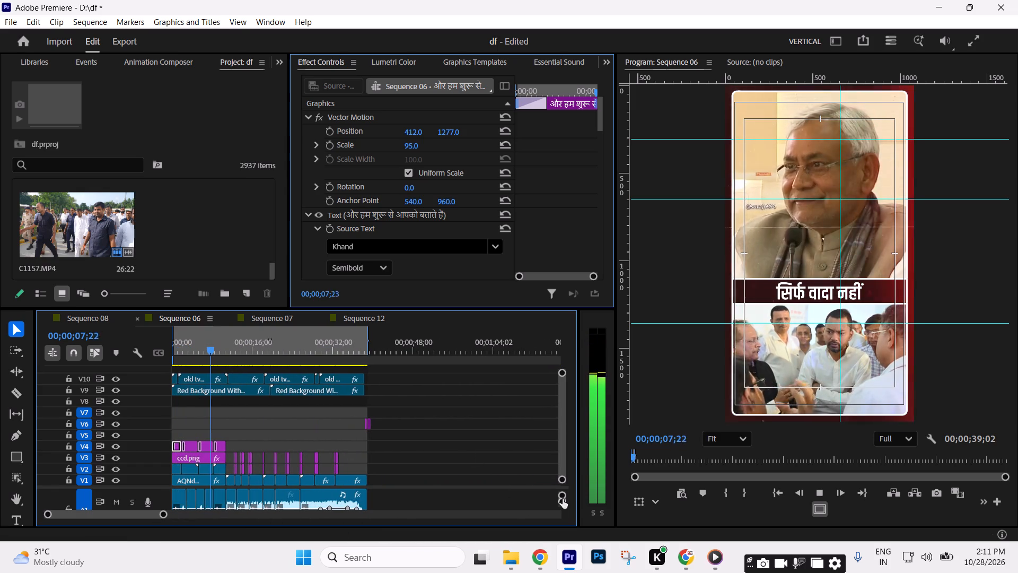
left_click_drag(150, 488, 167, 406)
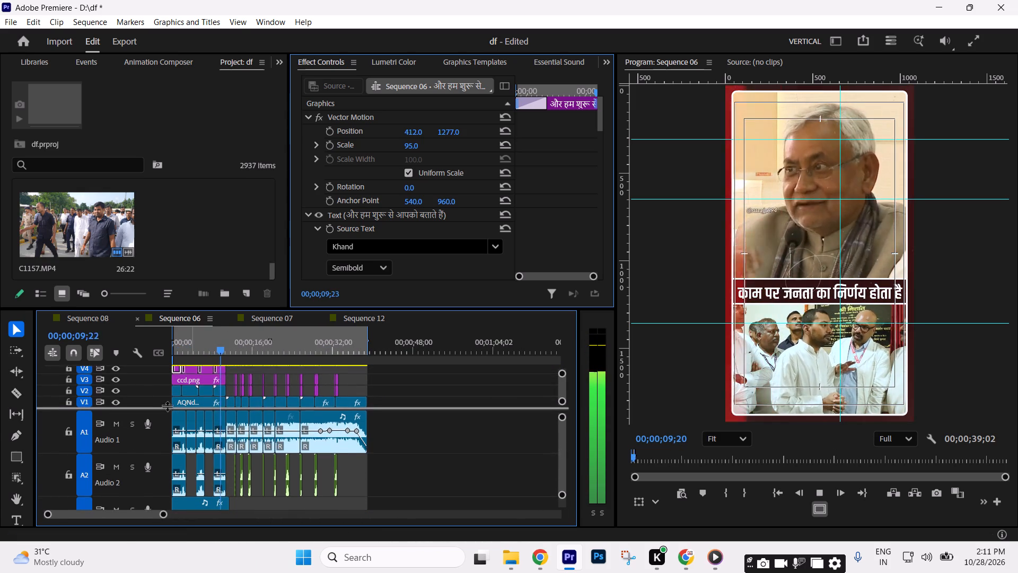
left_click_drag(167, 406, 169, 397)
left_click(562, 494)
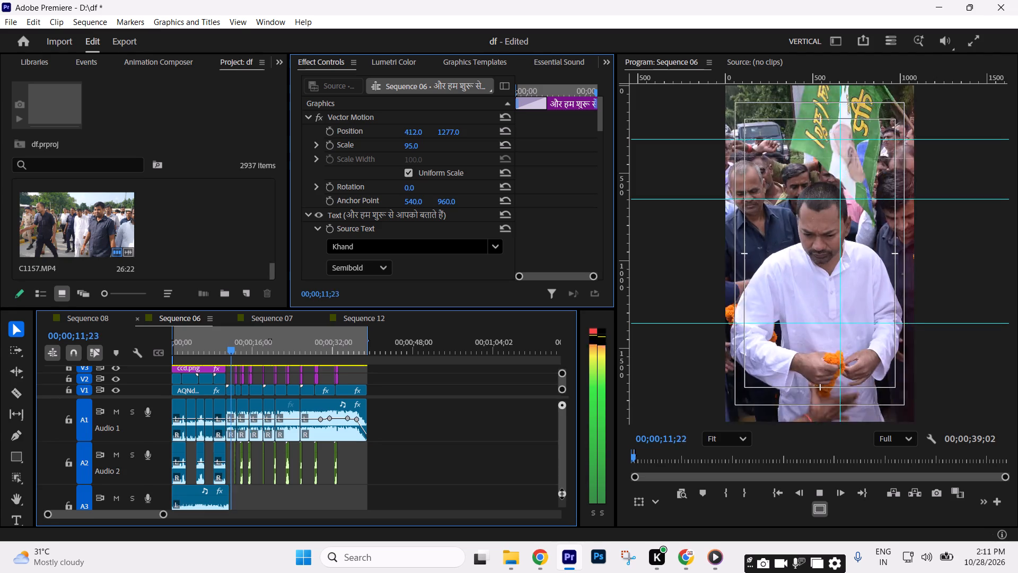
left_click(208, 492)
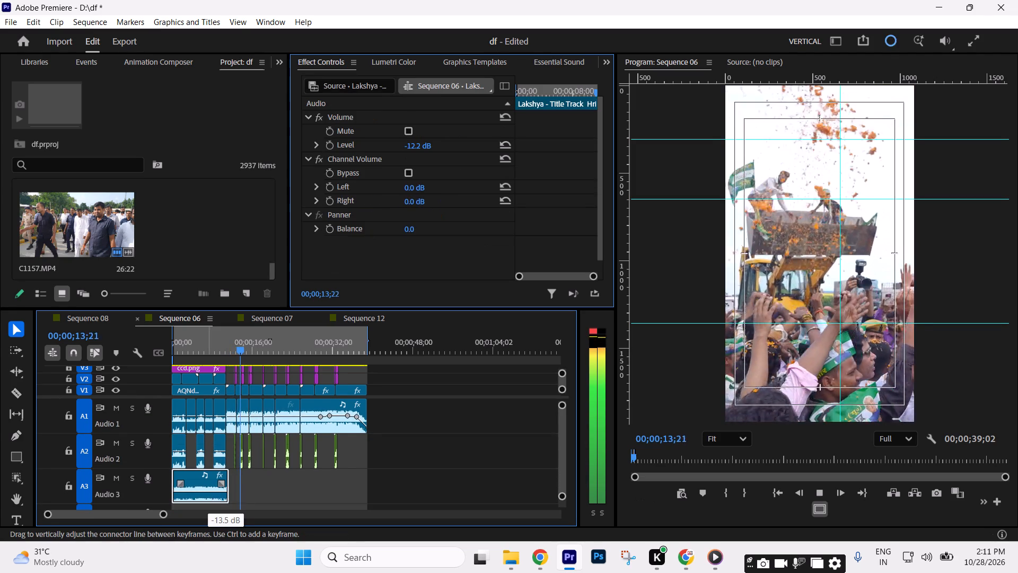
Play the reel again from near its start through to the DSC_6857.MOV shot to review the overlays, cuts and sound mix.
left_click(190, 343)
key("space")
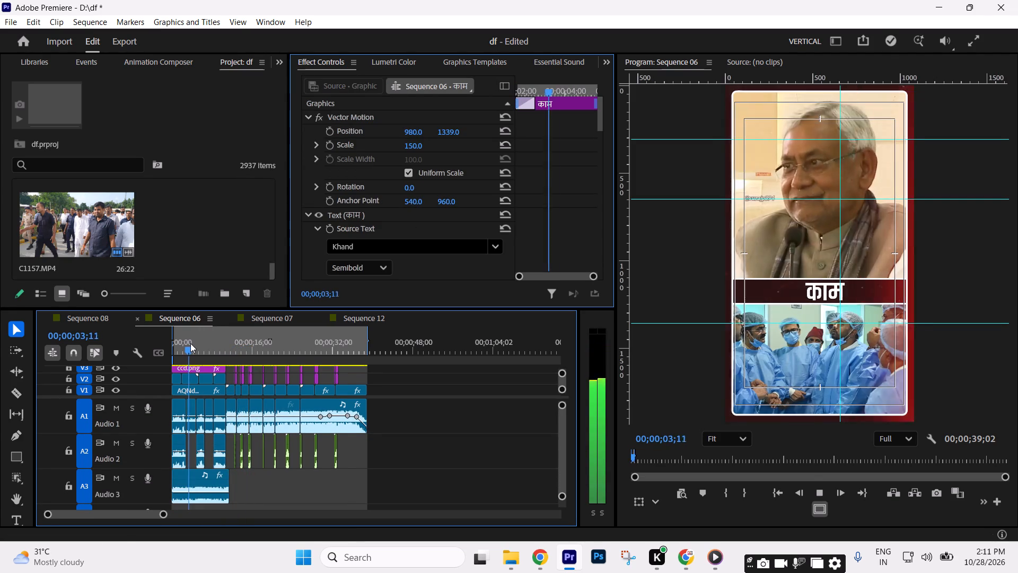
left_click_drag(164, 517, 139, 520)
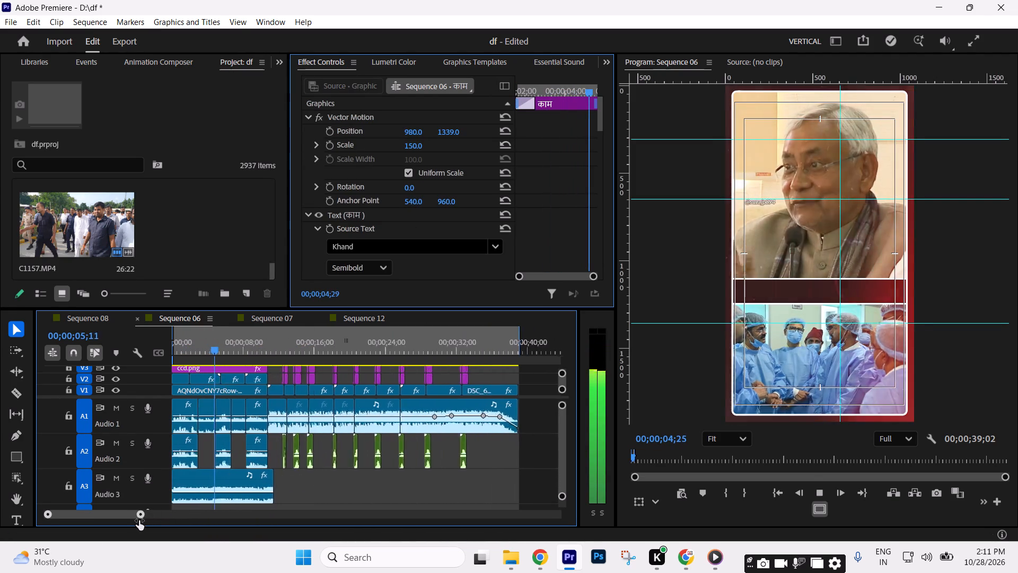
left_click_drag(139, 520, 131, 523)
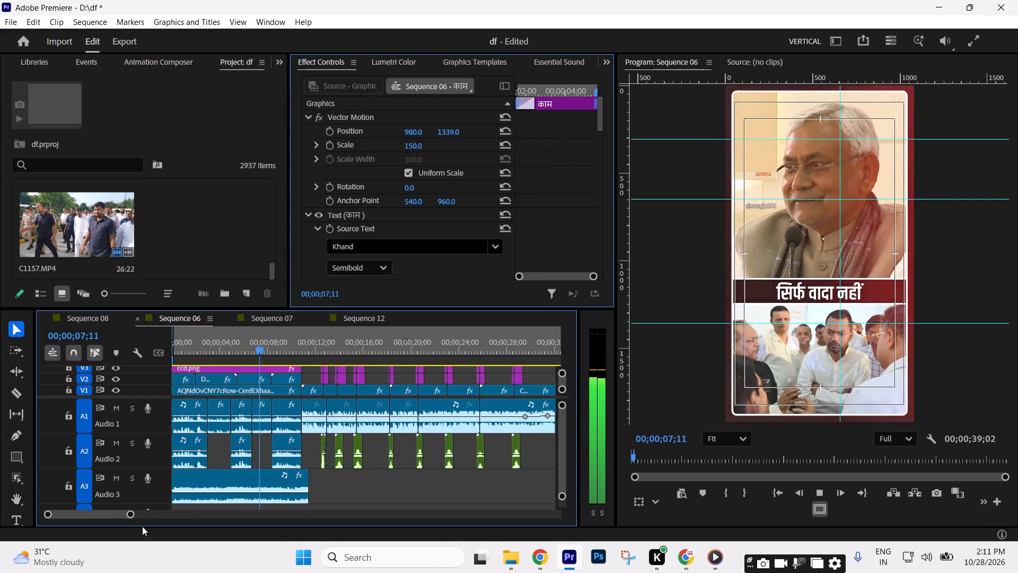
left_click_drag(127, 514, 166, 514)
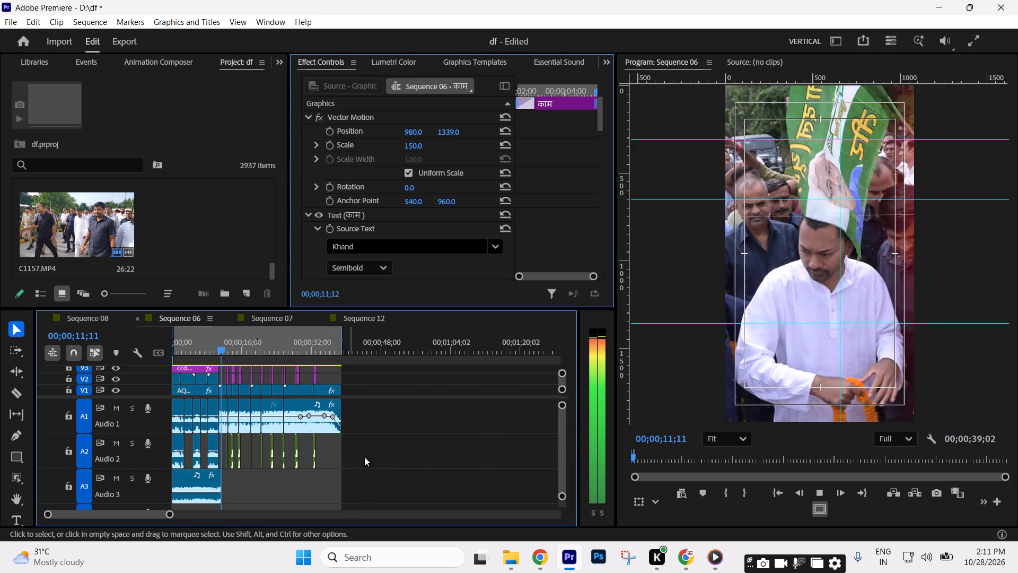
left_click_drag(168, 515, 133, 518)
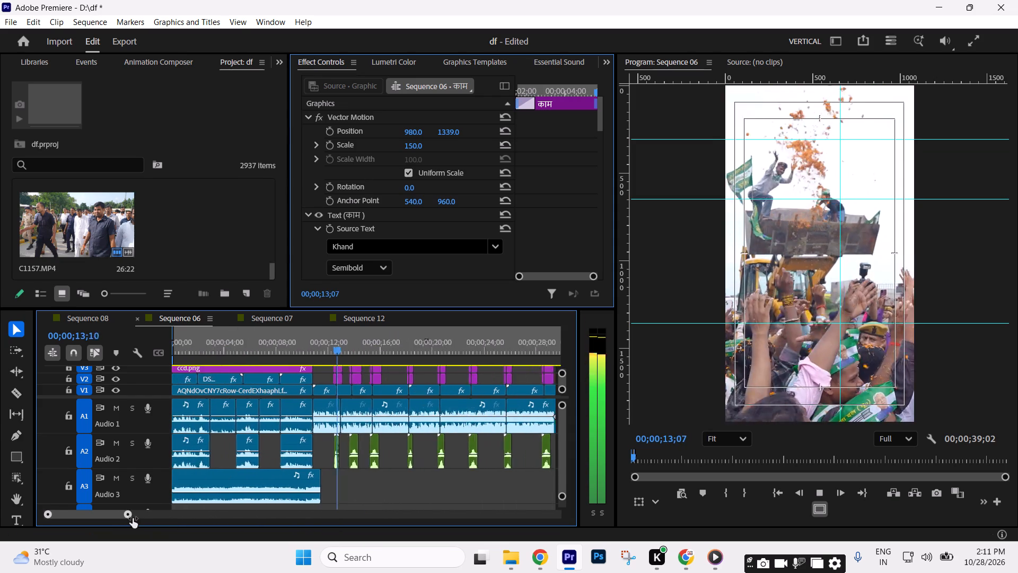
left_click_drag(133, 518, 137, 518)
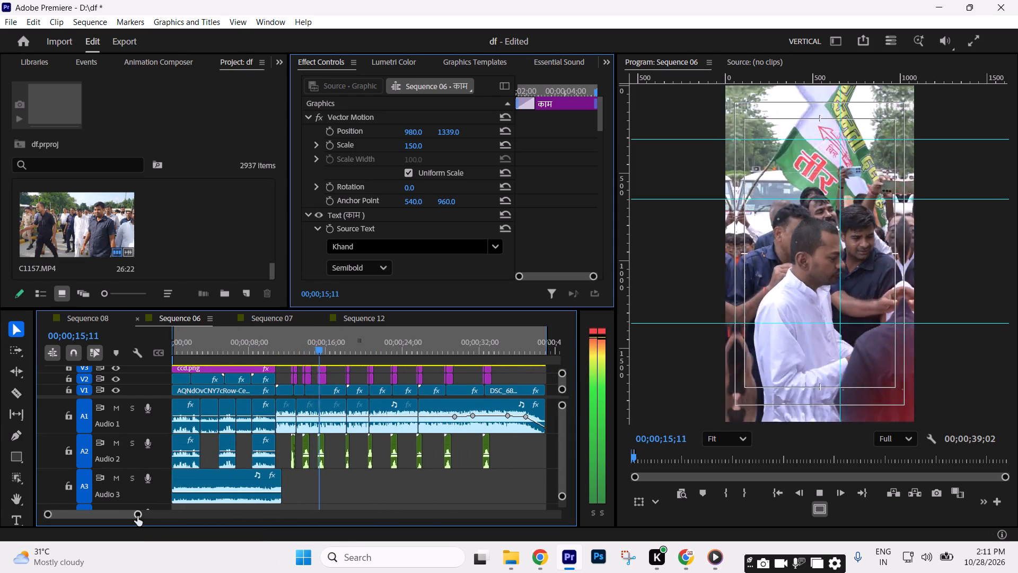
left_click_drag(137, 516, 197, 516)
left_click_drag(197, 515, 240, 512)
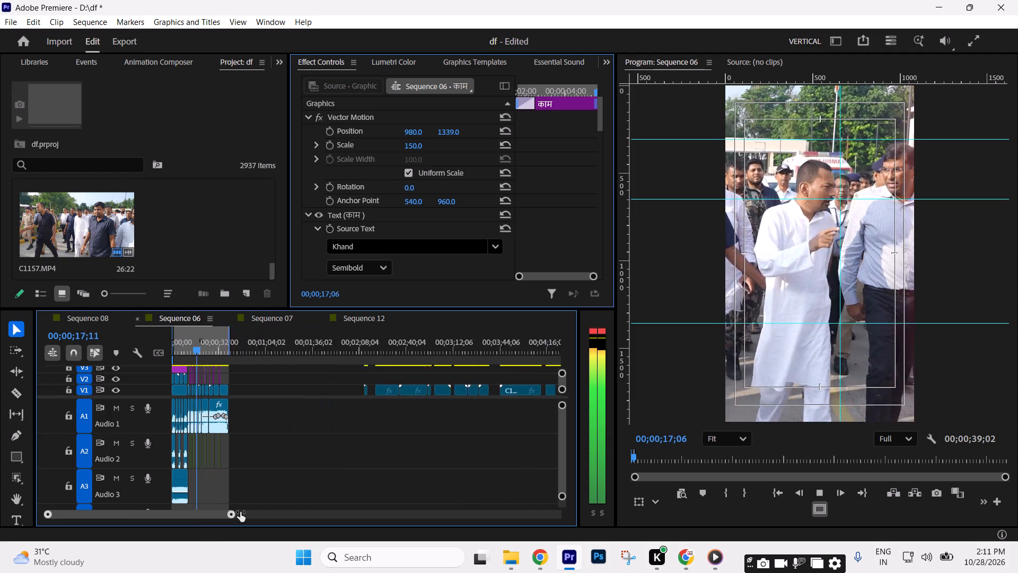
left_click_drag(240, 512, 244, 511)
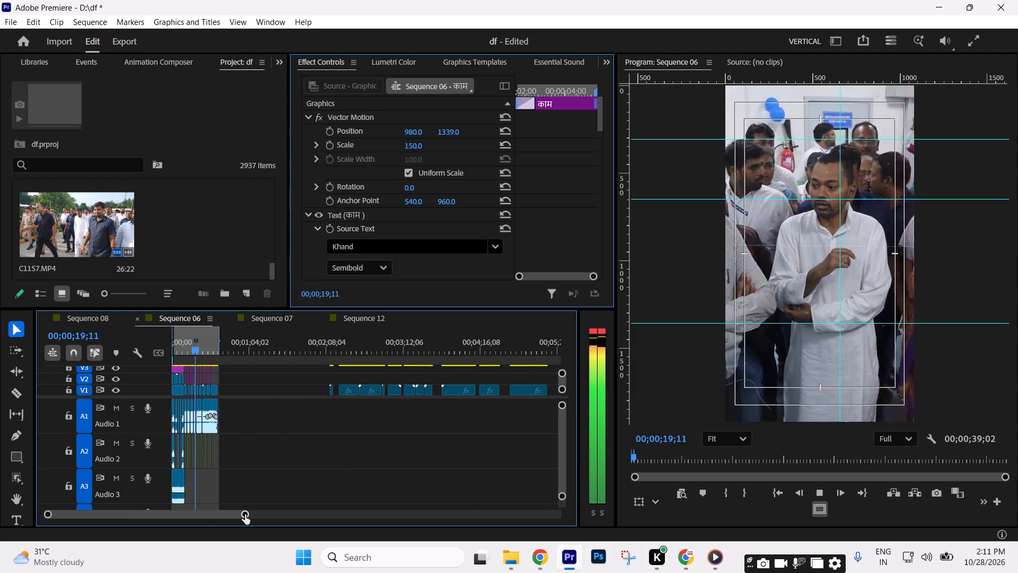
left_click_drag(245, 515, 203, 520)
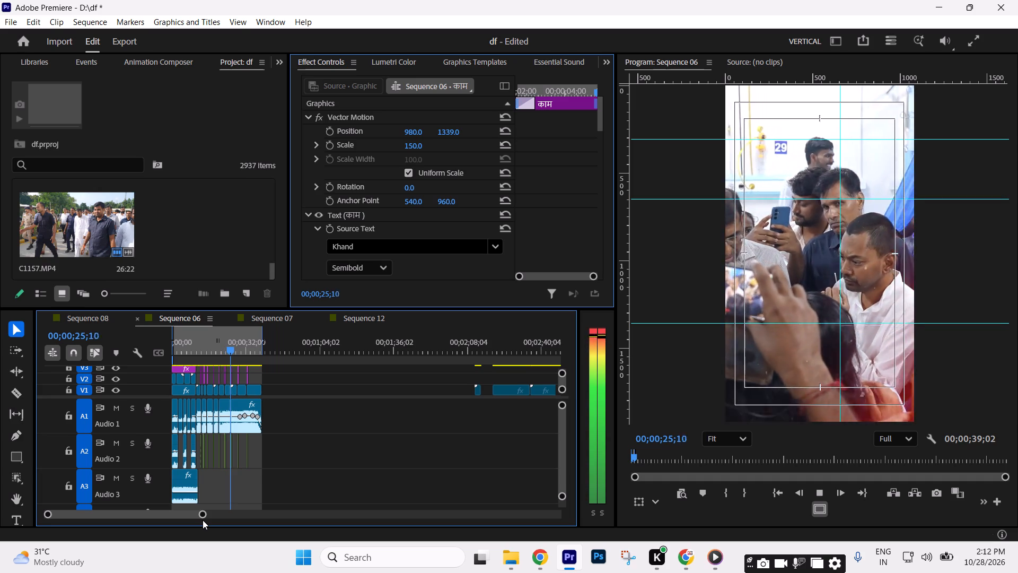
left_click_drag(204, 516, 168, 508)
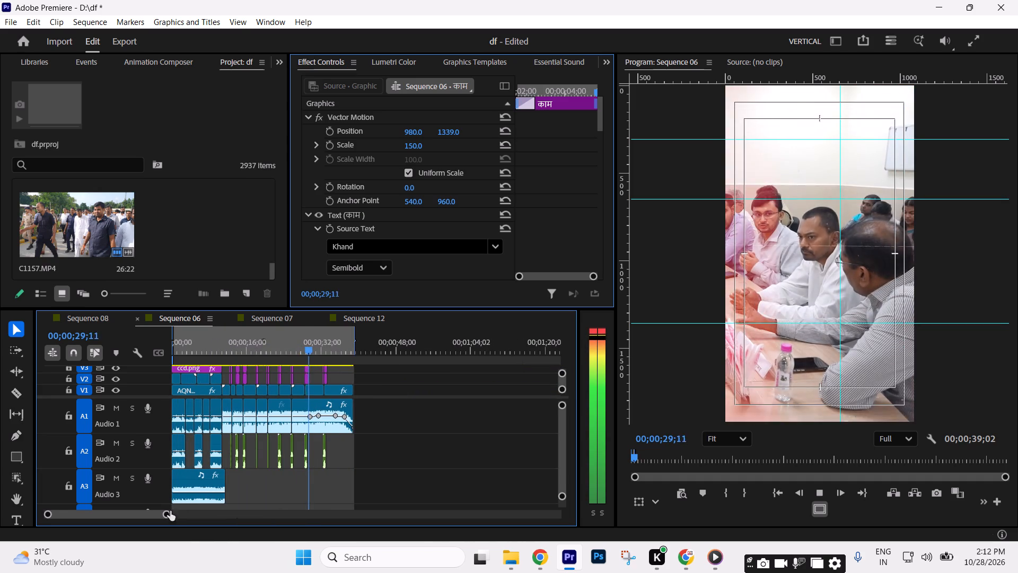
left_click_drag(170, 515, 194, 513)
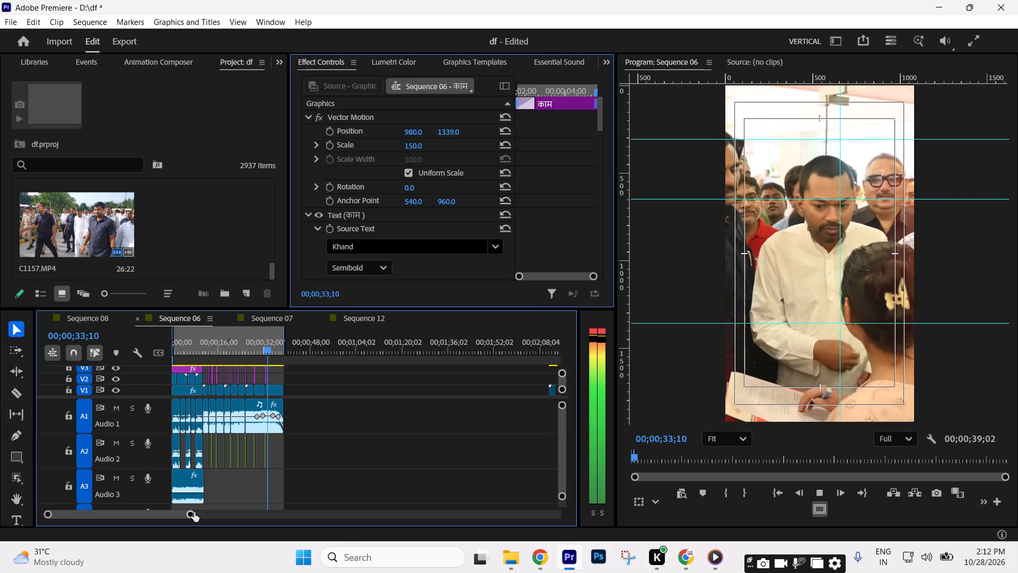
left_click(354, 472)
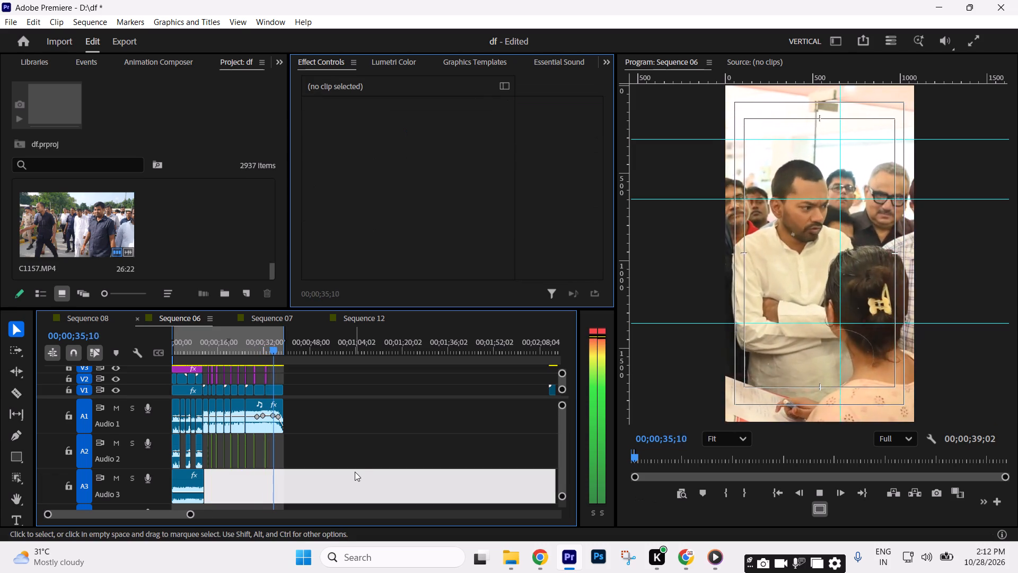
key("space")
Mark the Out point again at 00;00;39;01, the end of DSC_6857.MOV and the reel's audio.
key("equal")
type("==")
key("Down")
key("Down")
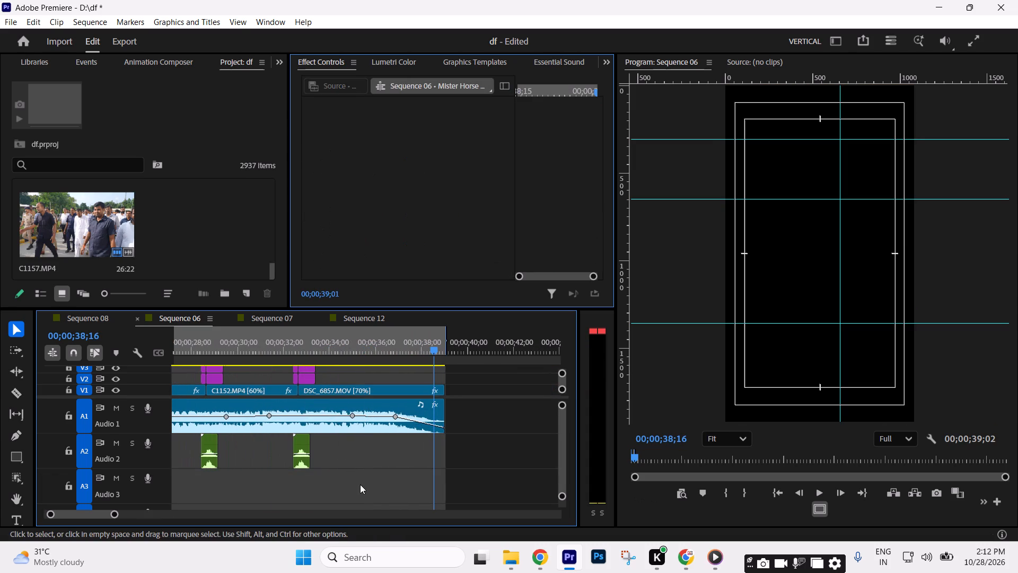
key("o")
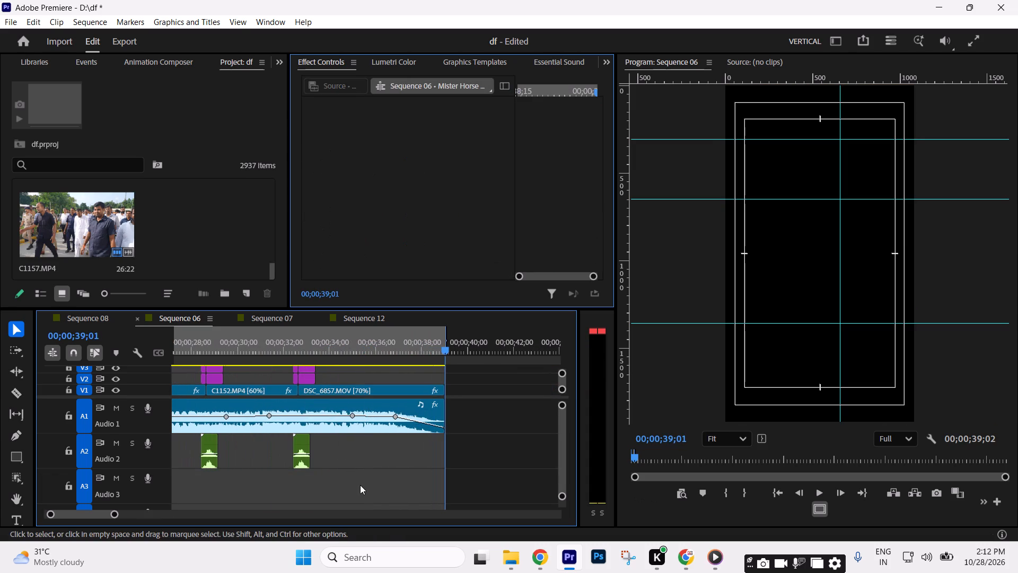
Play the last seconds of the reel over DSC_6857.MOV to check the closing fade to black and the audio fade.
left_click(388, 349)
key("space")
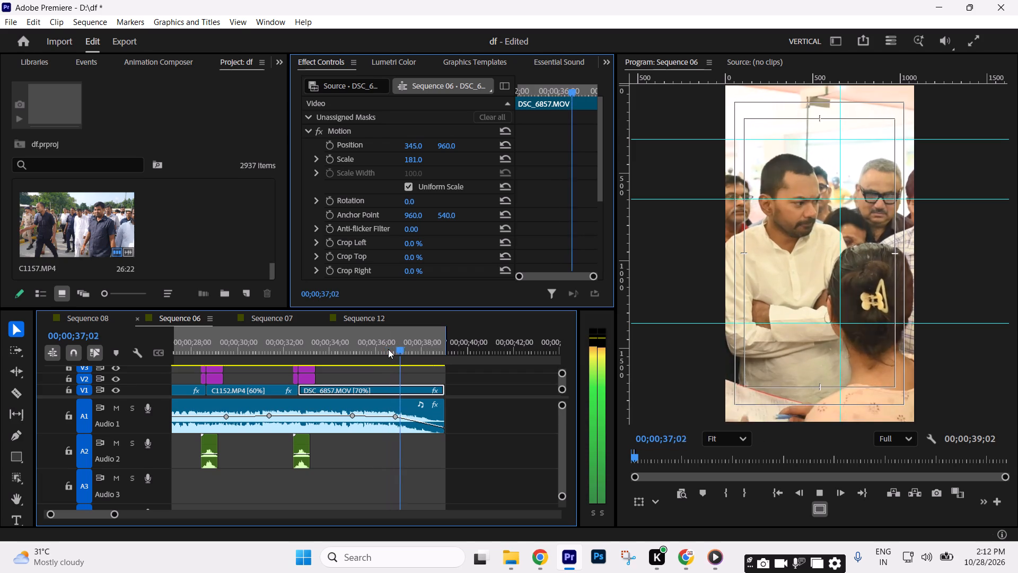
Replay the closing DSC_6857.MOV shot and shift its horizontal Position to 422 to reframe the subject.
left_click(355, 353)
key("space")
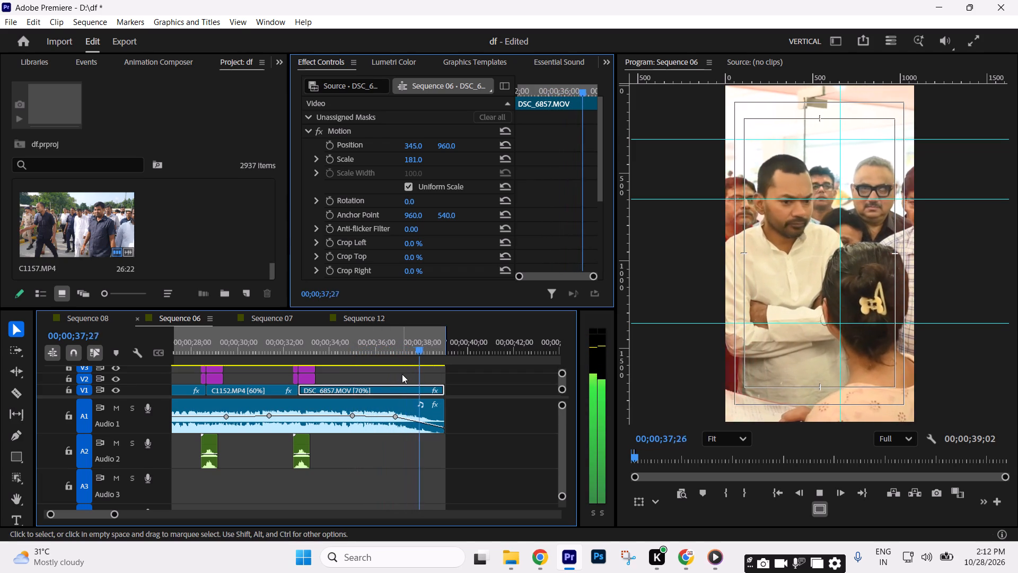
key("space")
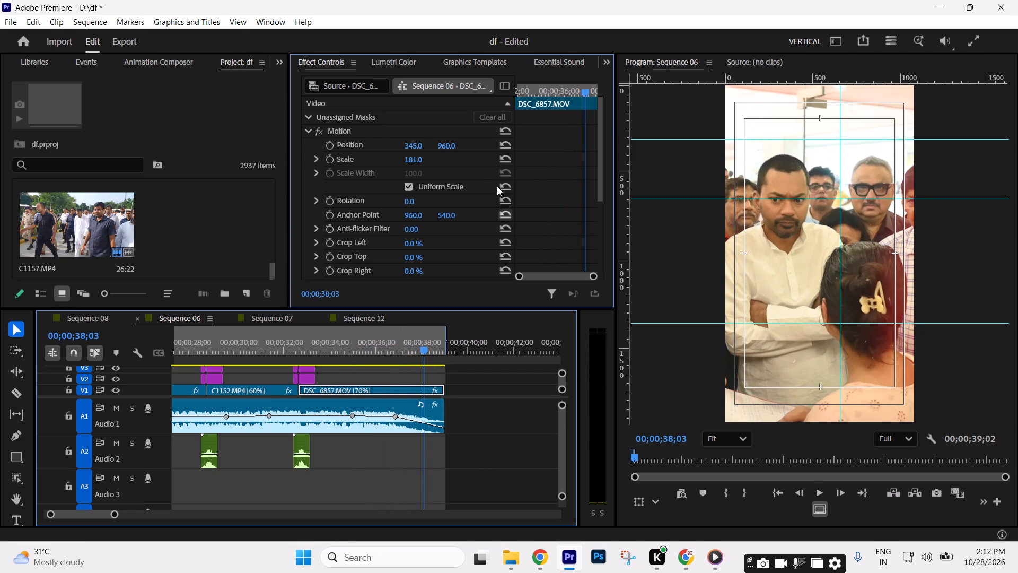
left_click_drag(417, 143, 470, 145)
Mark the In and Out points from the reel's start to the end of DSC_6857.MOV, a range of 00;00;39;01.
key("Down")
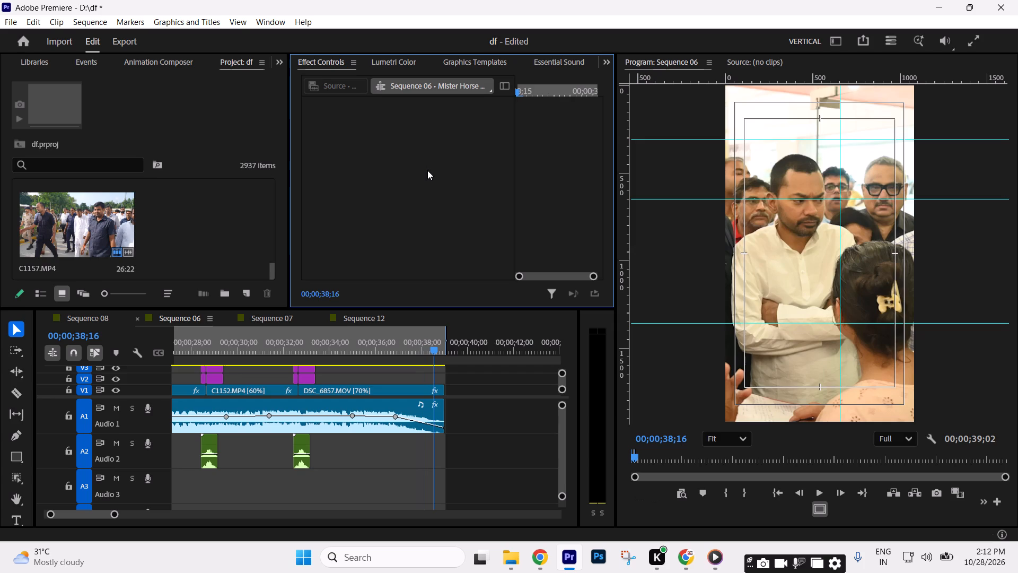
key("Down")
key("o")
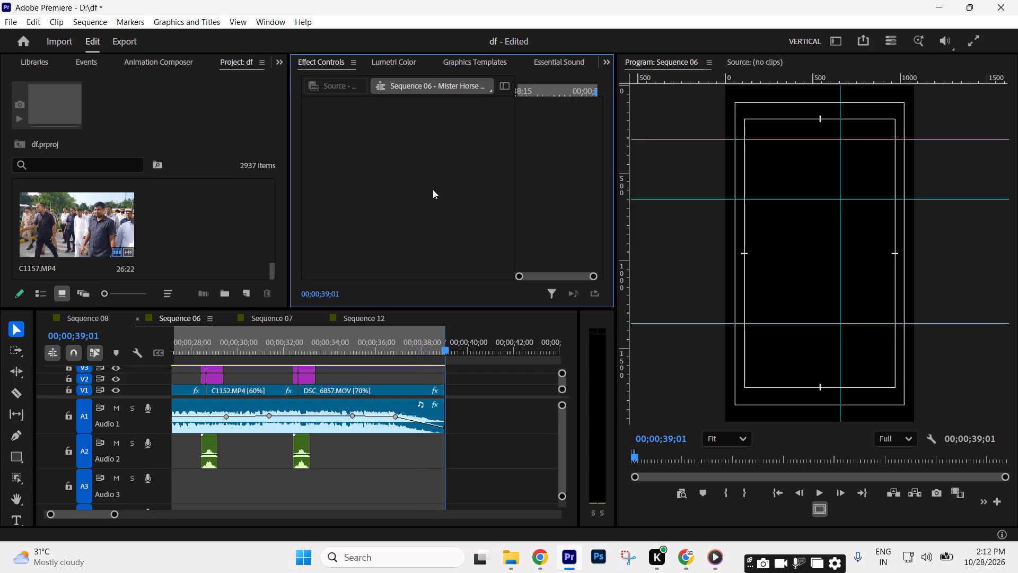
key("Home")
left_click(369, 349)
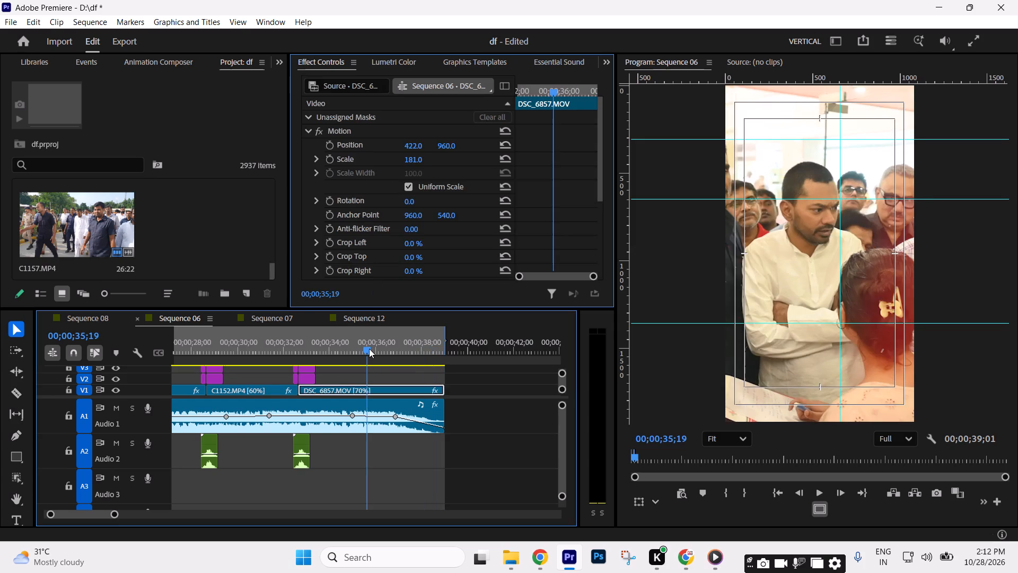
key("Home")
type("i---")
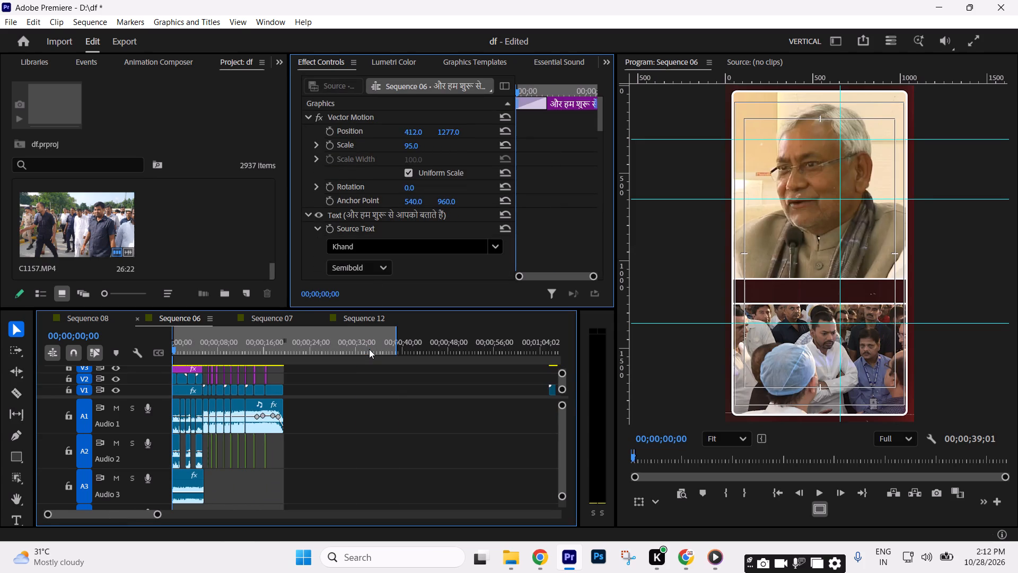
Open the media export settings for Sequence 06, accept the offline media notice and name the file Reeell.
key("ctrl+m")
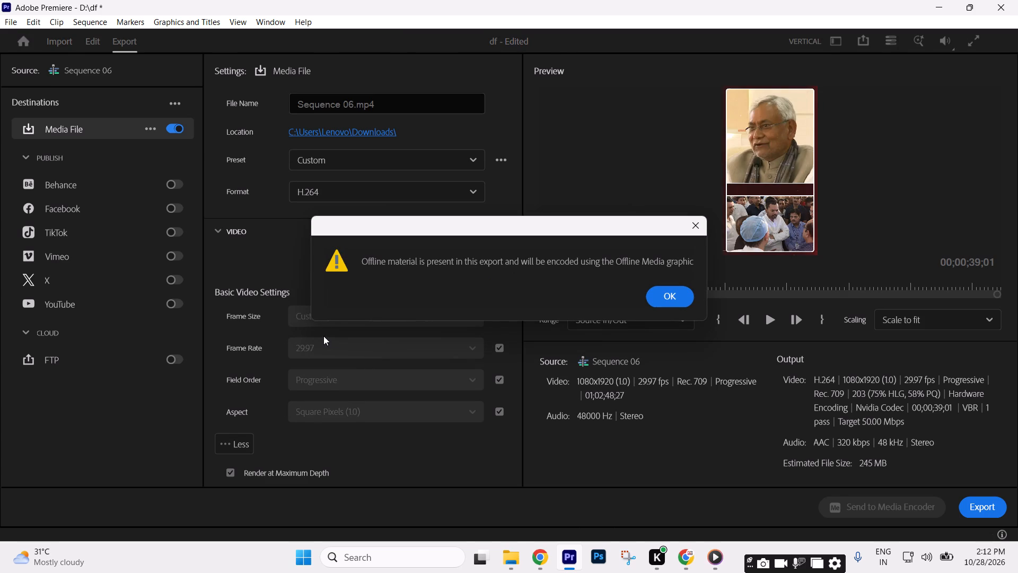
left_click(657, 301)
left_click_drag(396, 108, 123, 106)
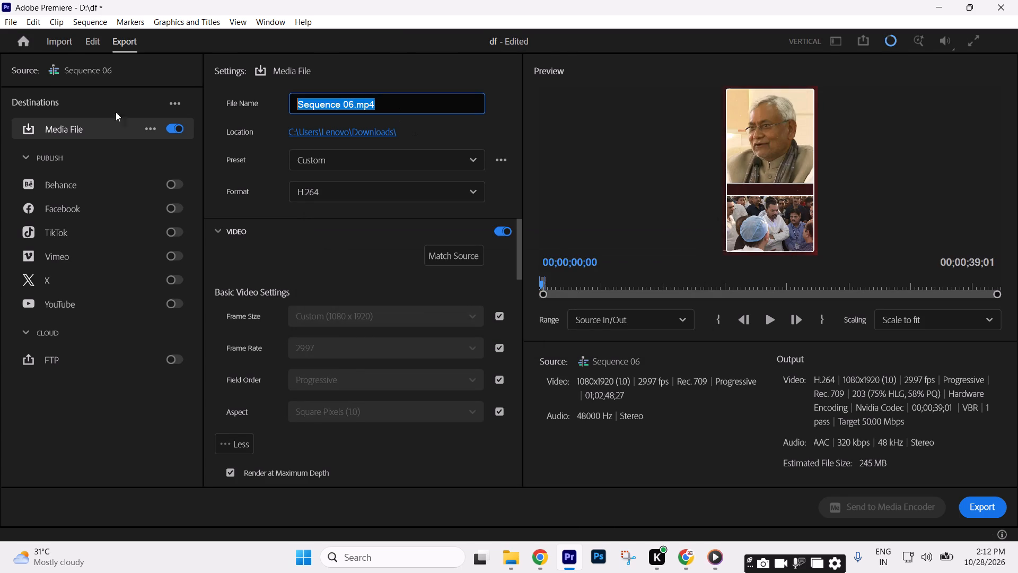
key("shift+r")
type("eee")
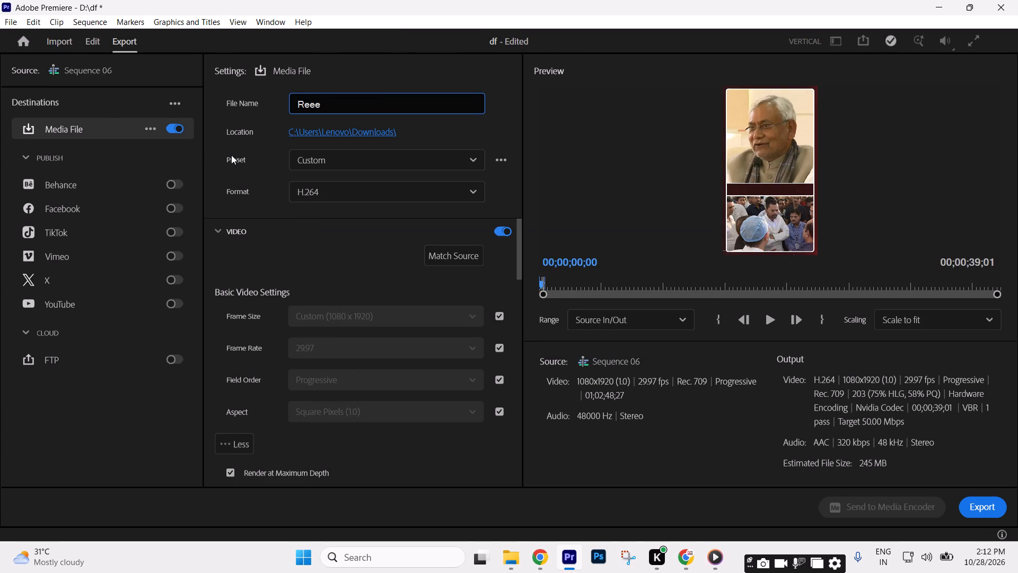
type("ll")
Set the export's target bitrate to 19 Mbps and start exporting.
left_click_drag(517, 250, 515, 292)
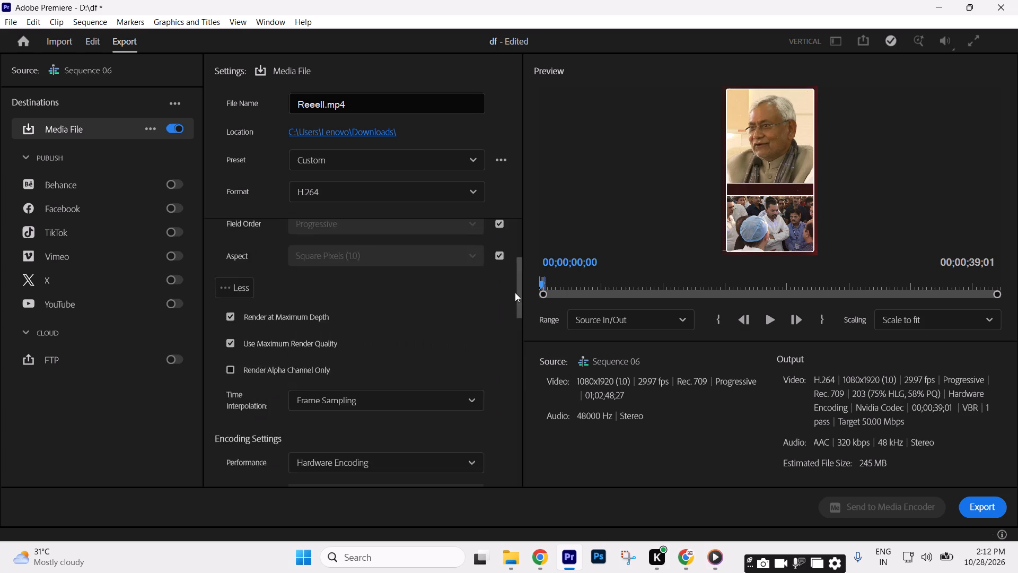
left_click_drag(515, 292, 526, 425)
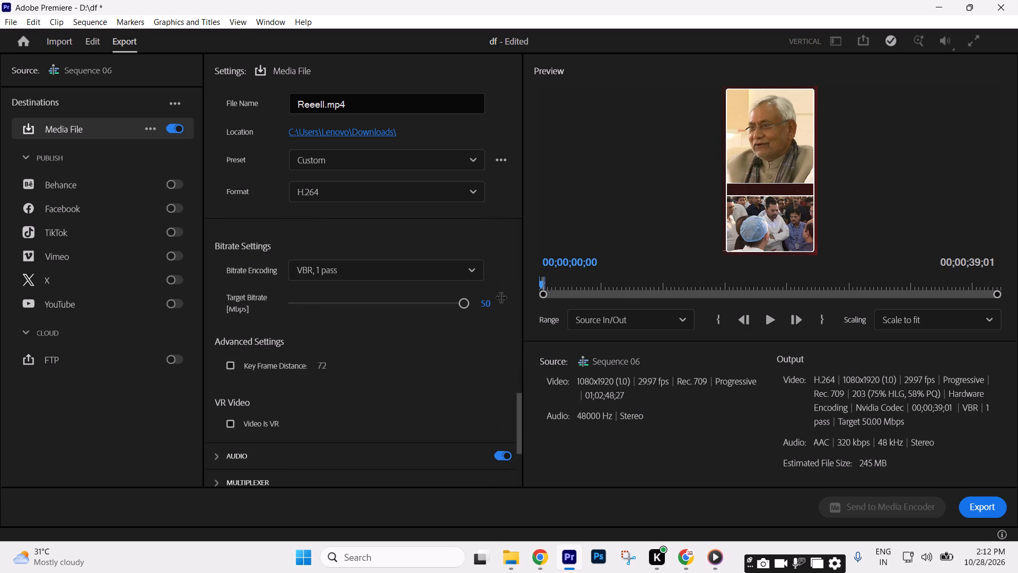
left_click(489, 304)
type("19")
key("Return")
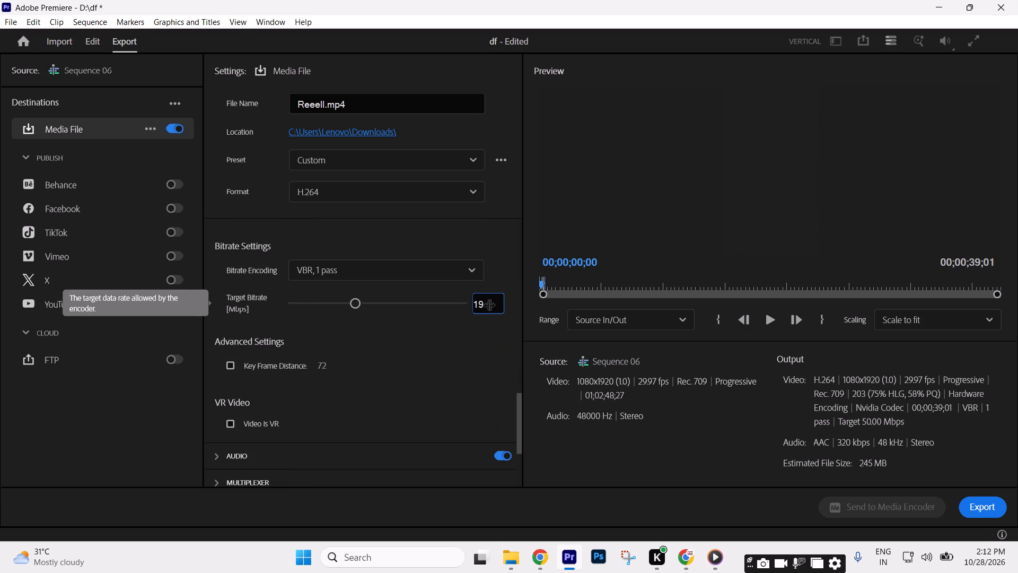
left_click(986, 508)
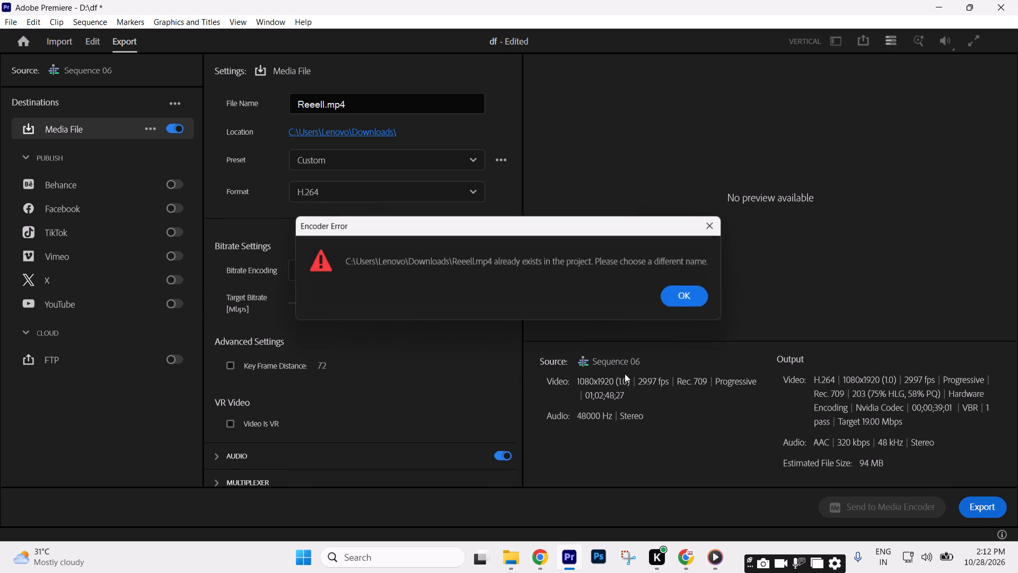
Add two periods after Reeell in the export file name and export the video.
left_click(690, 297)
left_click_drag(365, 107, 194, 108)
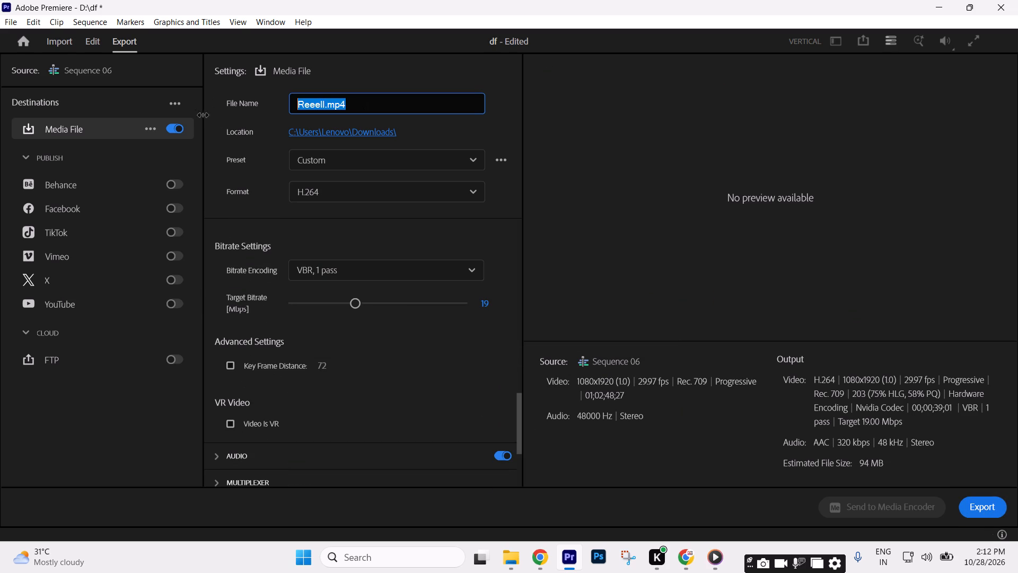
left_click(359, 107)
left_click(326, 101)
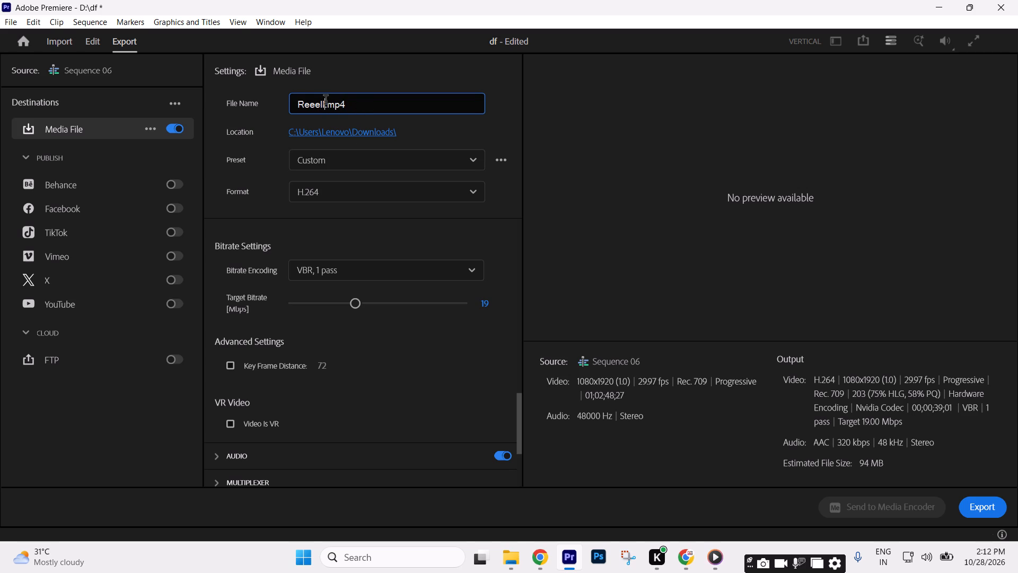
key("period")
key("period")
left_click(991, 509)
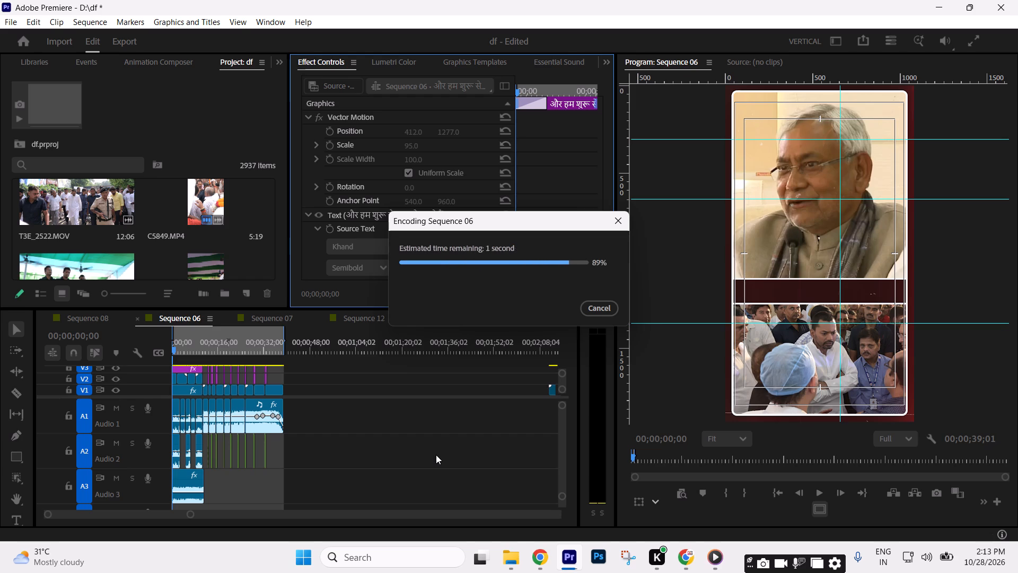
Play and scrub the opening seconds of Sequence 06, up to about 00;00;03;06, to check the titles and split-screen shots.
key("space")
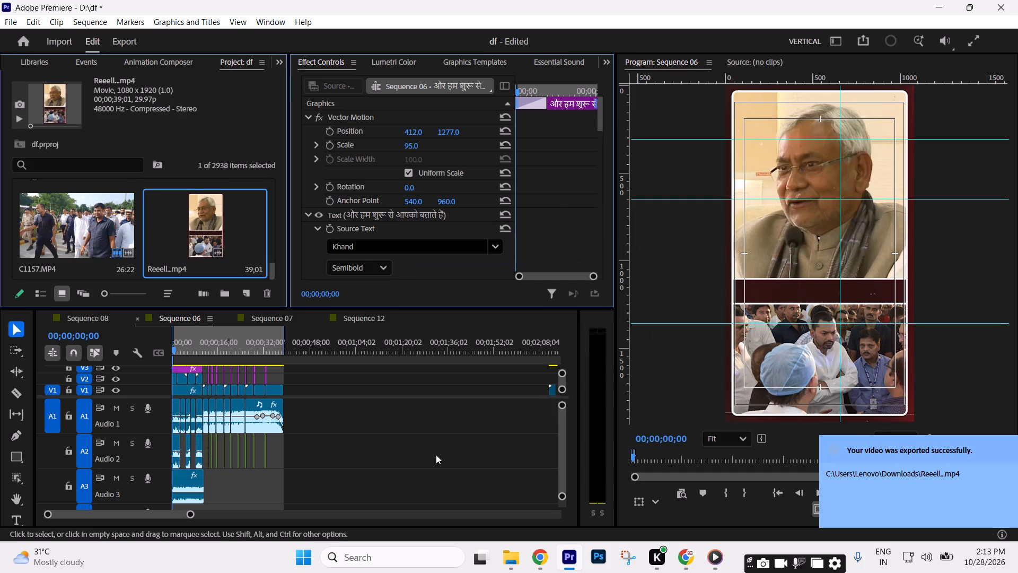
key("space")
left_click(471, 456)
left_click_drag(223, 340, 210, 340)
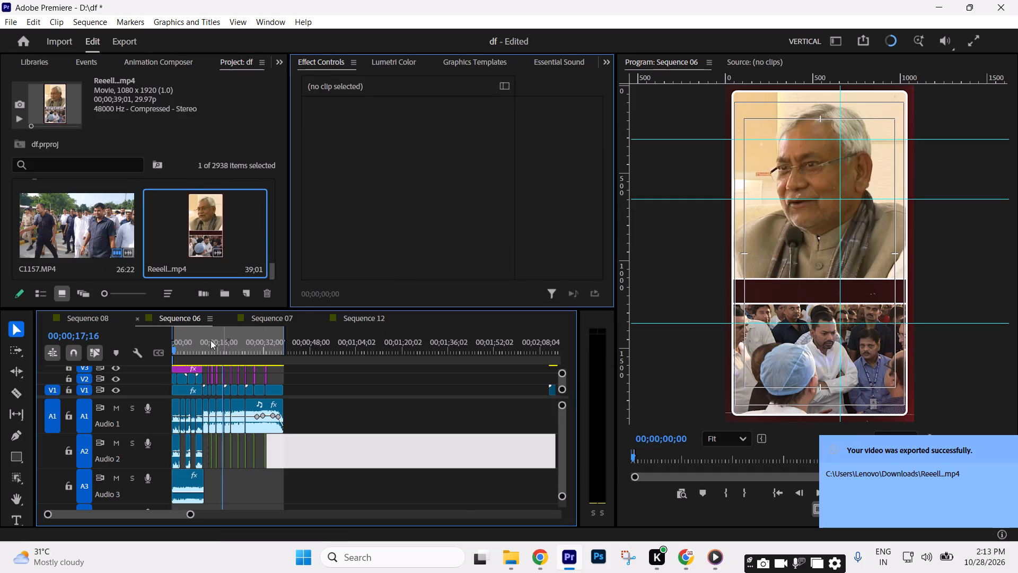
left_click_drag(210, 340, 133, 355)
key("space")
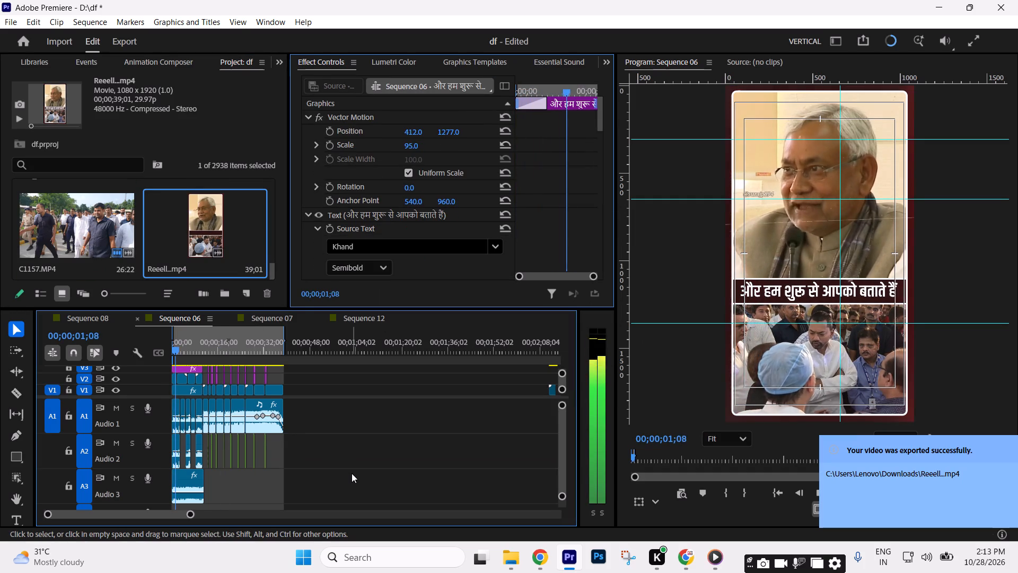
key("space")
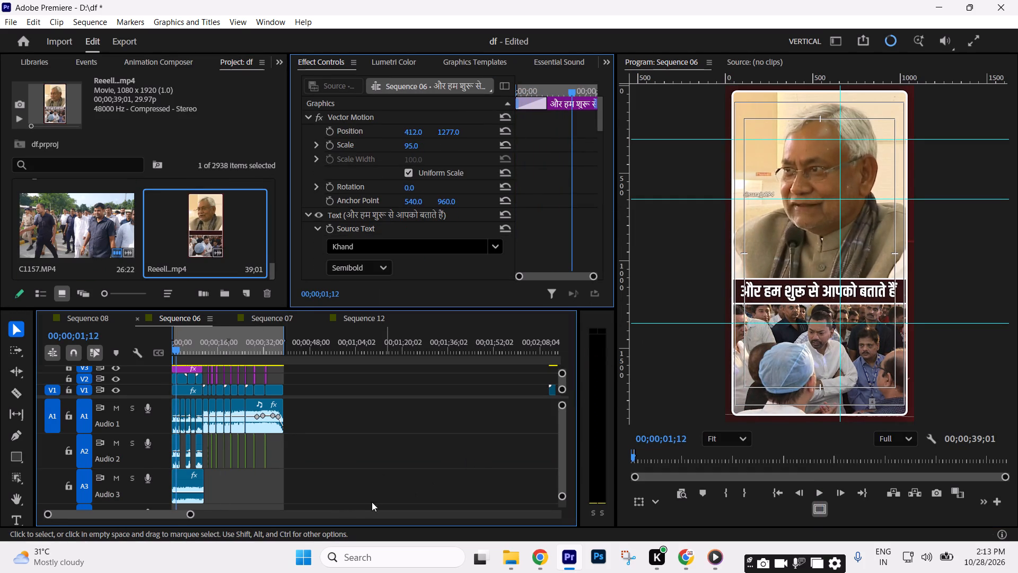
left_click_drag(192, 516, 179, 519)
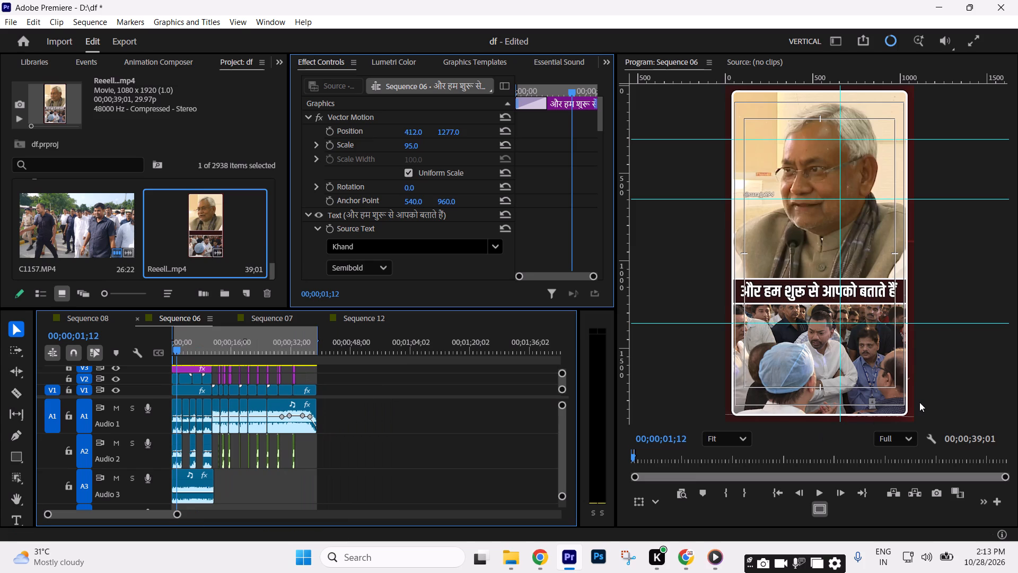
left_click_drag(179, 352, 186, 354)
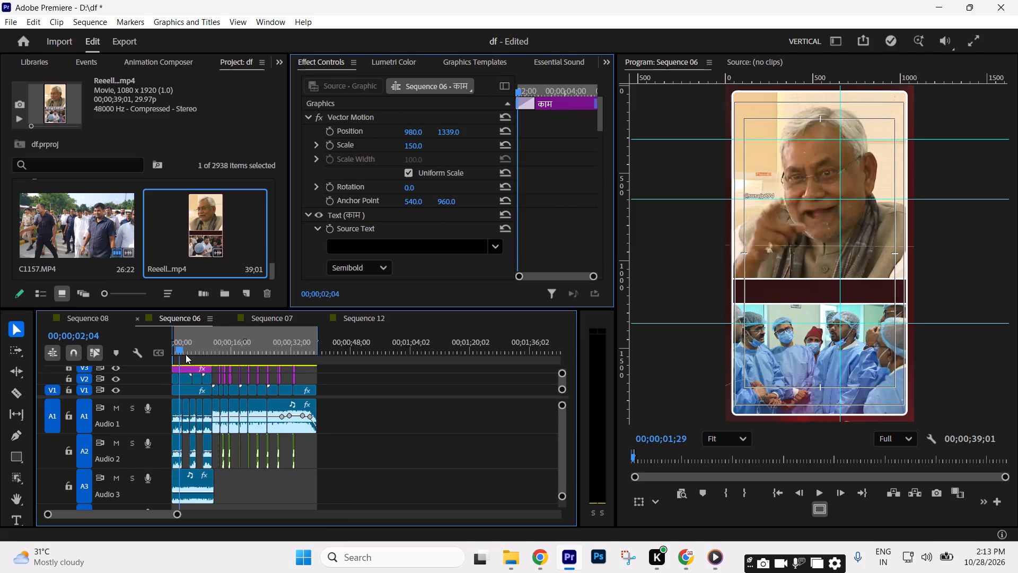
left_click_drag(186, 354, 187, 354)
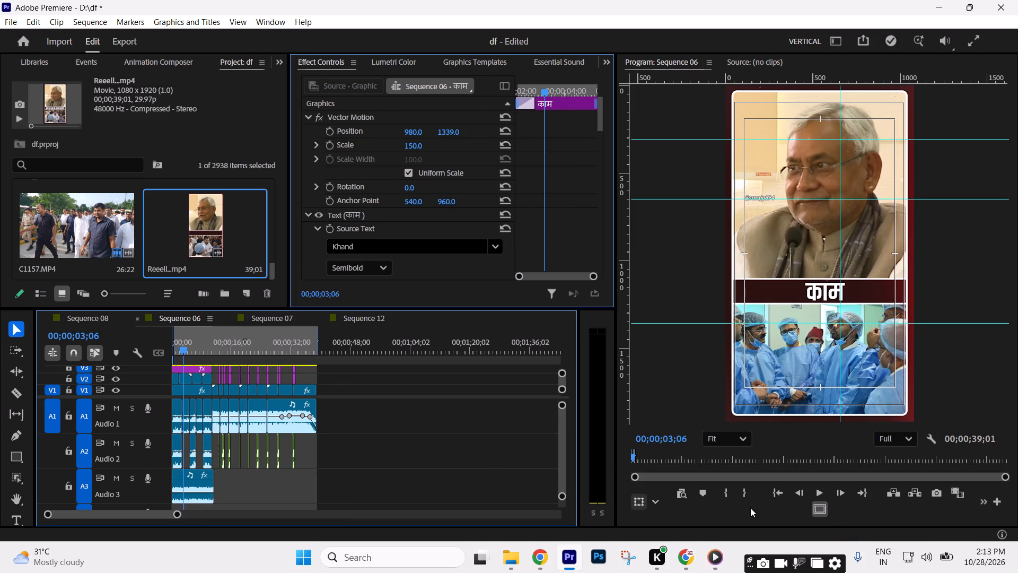
Export Sequence 06 again as an H.264 media file named Work Reel, accepting the offline media notice.
key("ctrl+m")
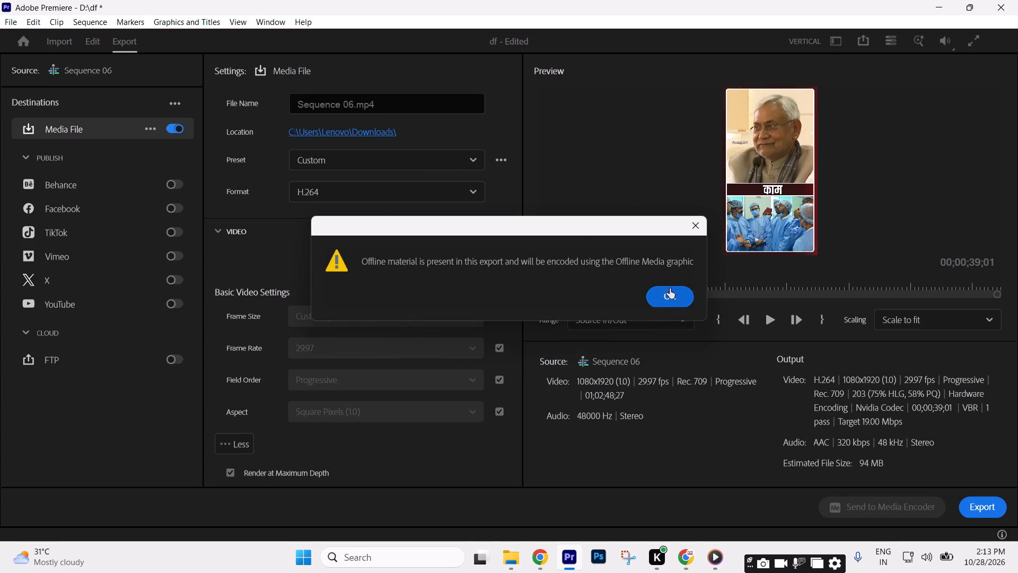
left_click(674, 300)
left_click_drag(402, 100, 138, 98)
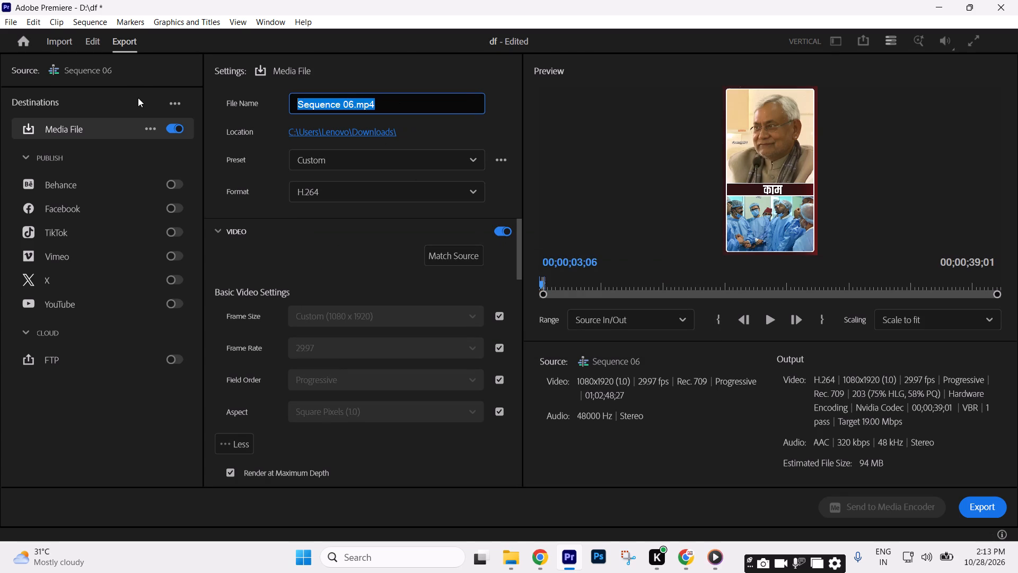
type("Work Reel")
left_click(981, 507)
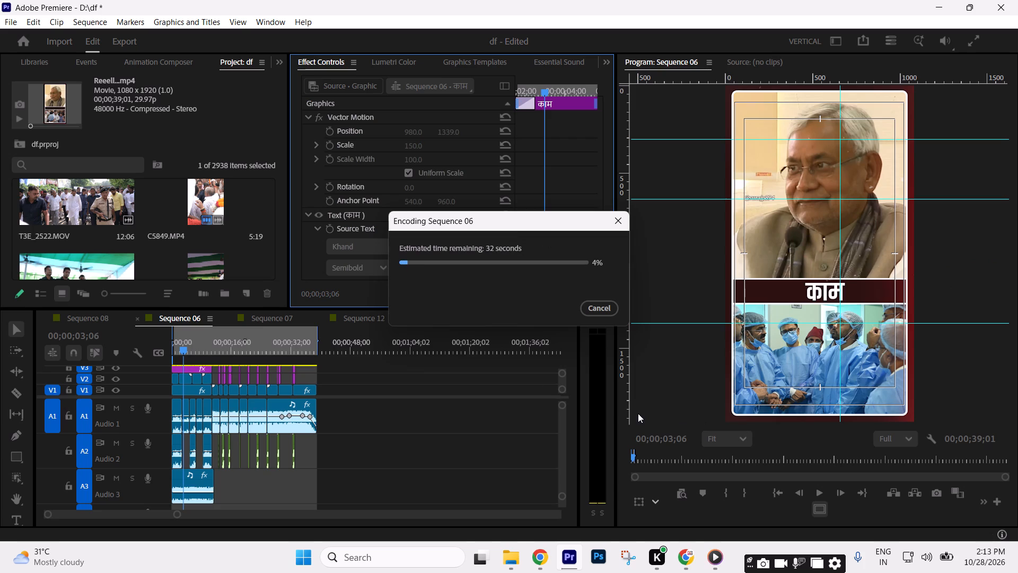
Switch to the Google Chrome window that has Facebook open.
left_click(542, 559)
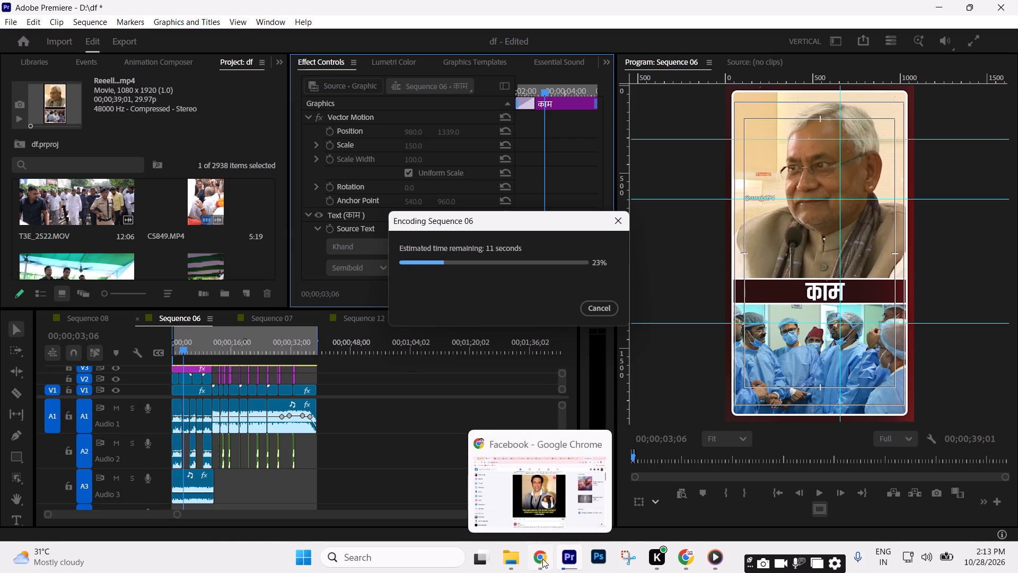